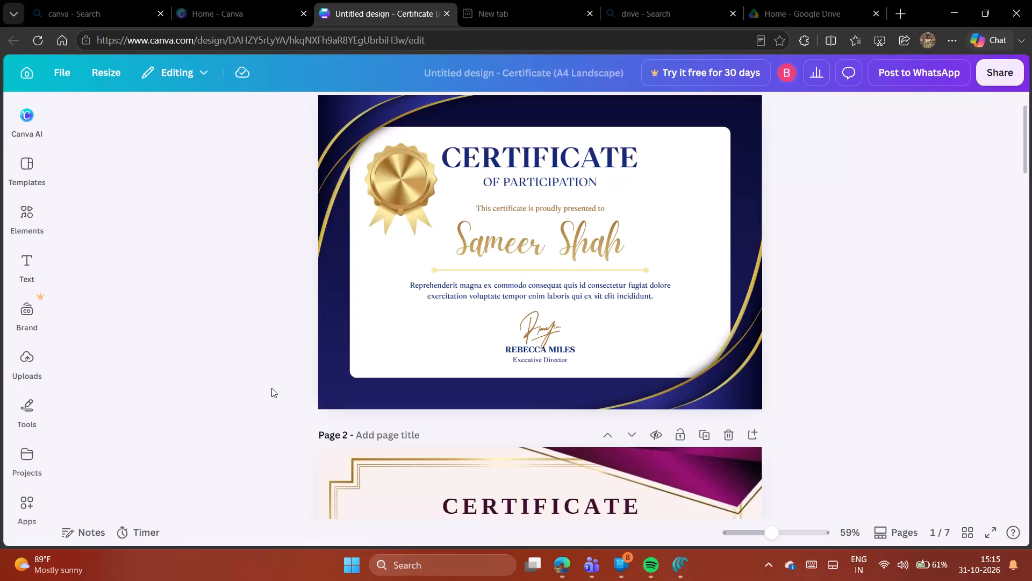
Search the elements library for "circle" and look through the result categories.
{"action": "scroll", "coordinate": [262, 395], "scroll_direction": "up", "scroll_amount": 3}
{"action": "left_click", "coordinate": [32, 208]}
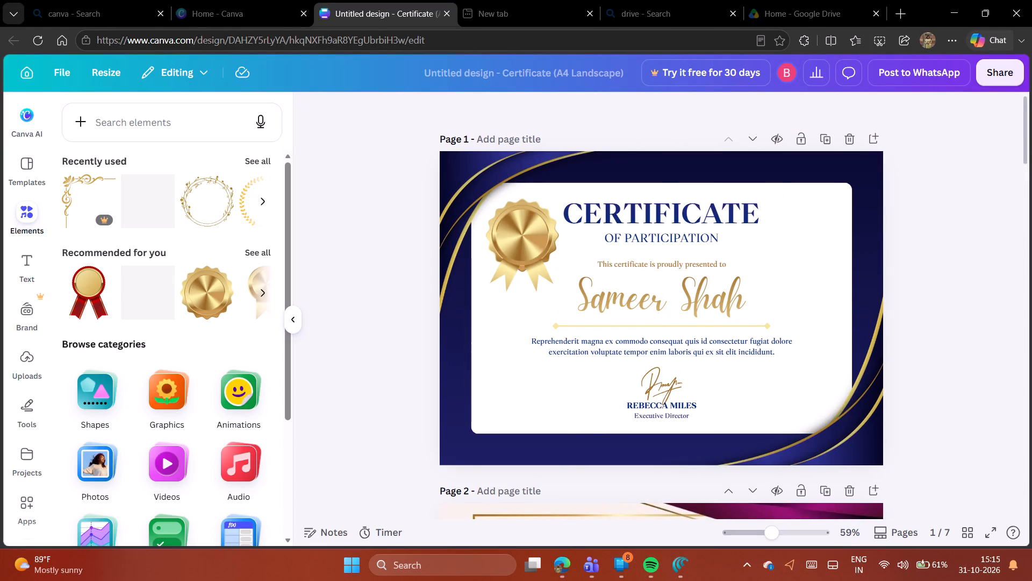
{"action": "left_click", "coordinate": [125, 125]}
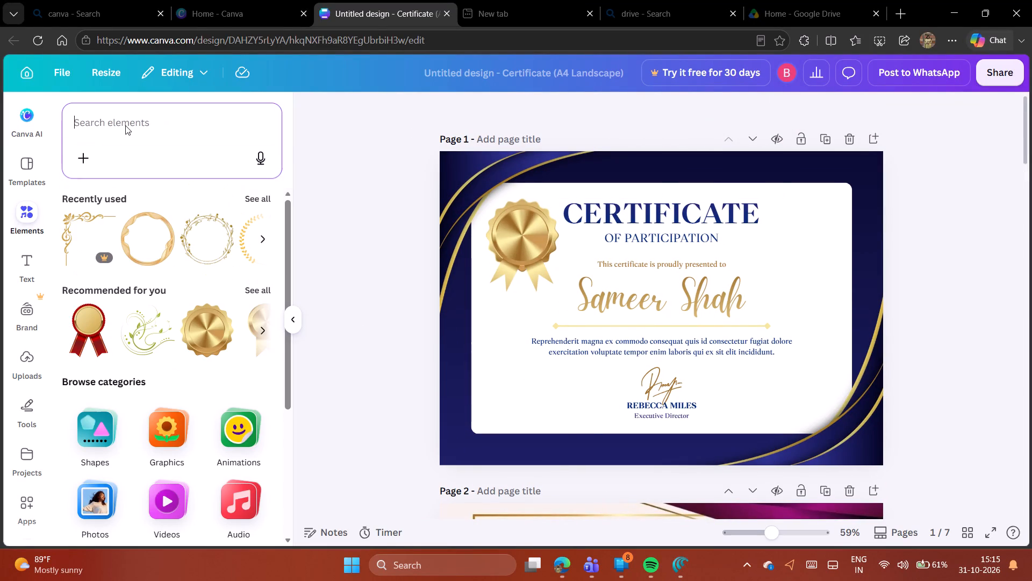
{"action": "type", "text": "circle"}
{"action": "key", "text": "Return"}
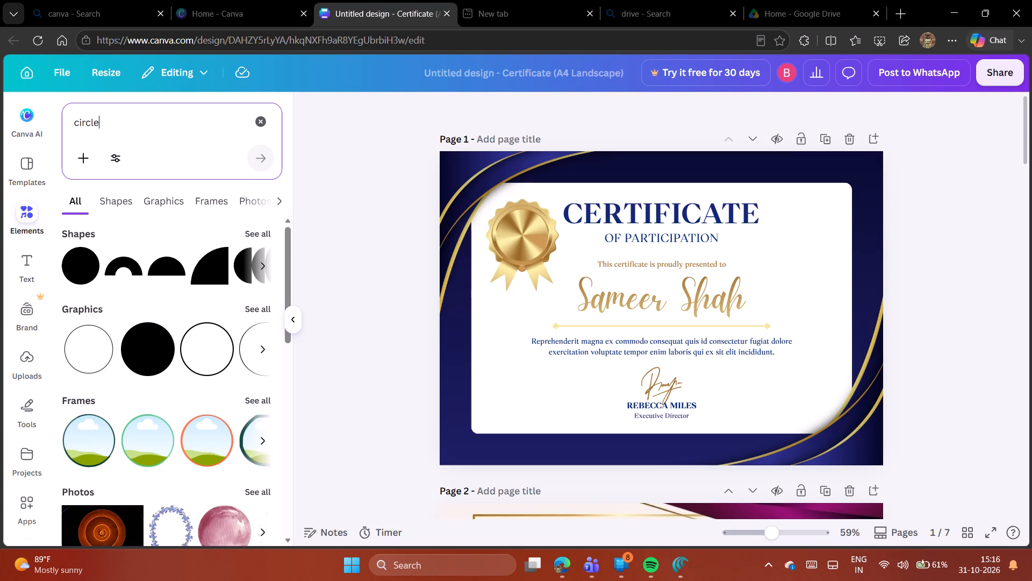
{"action": "scroll", "coordinate": [147, 307], "scroll_direction": "down", "scroll_amount": 8}
{"action": "scroll", "coordinate": [142, 351], "scroll_direction": "down", "scroll_amount": 1}
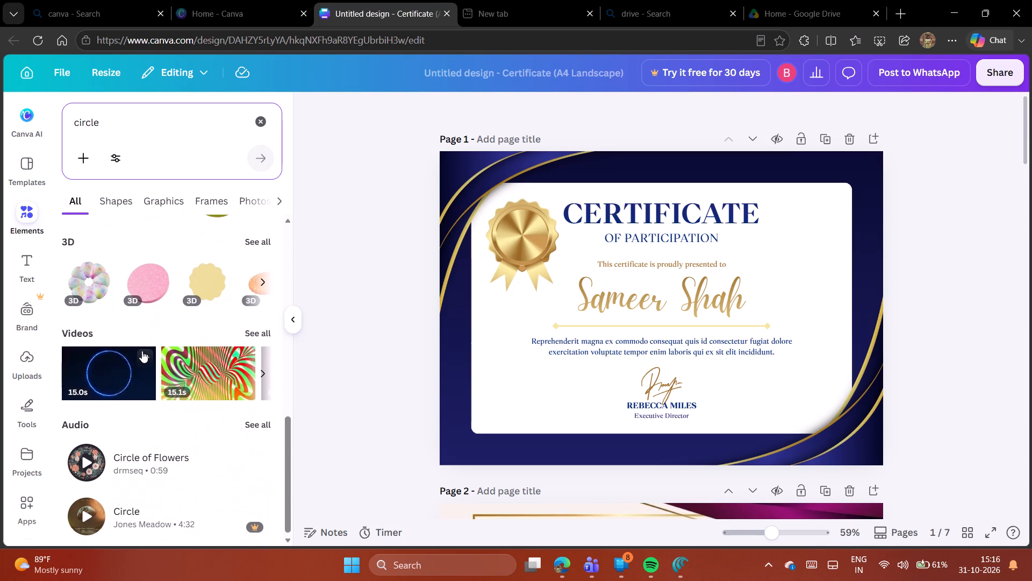
{"action": "scroll", "coordinate": [142, 351], "scroll_direction": "down", "scroll_amount": 3}
{"action": "scroll", "coordinate": [156, 326], "scroll_direction": "up", "scroll_amount": 2}
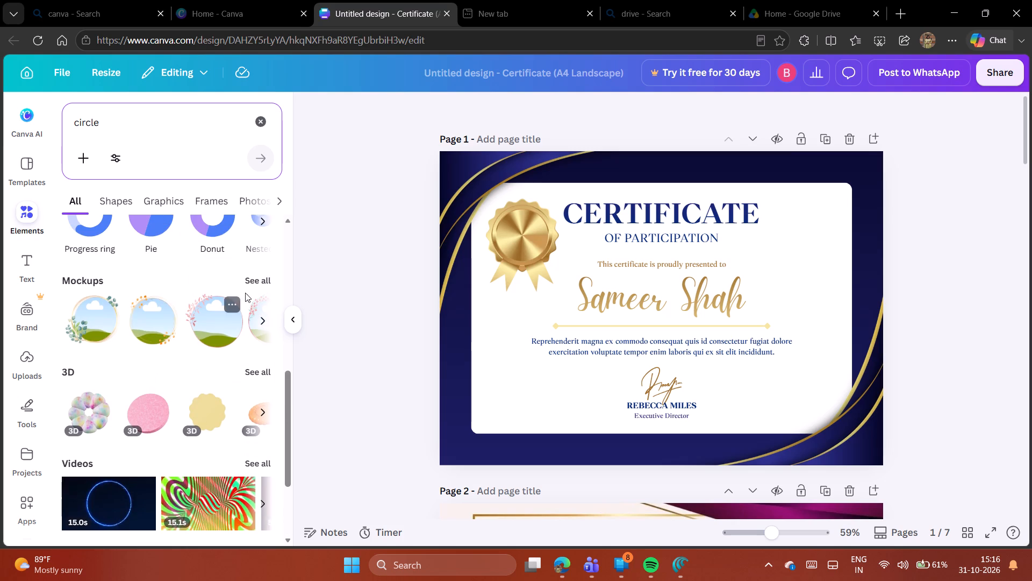
Add the plain gold-rimmed circular frame from the circle Mockups results to page 1.
{"action": "left_click", "coordinate": [253, 280]}
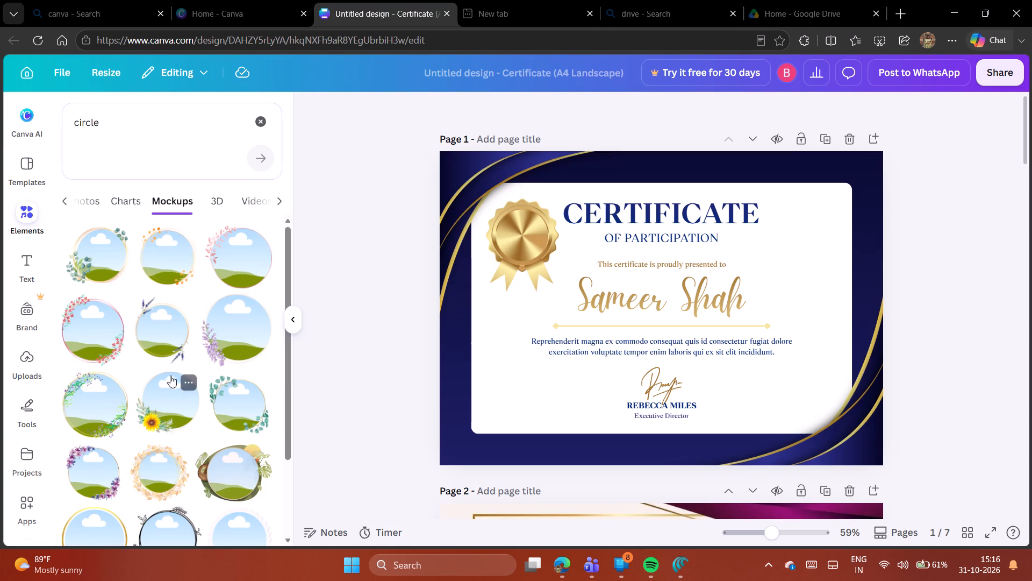
{"action": "scroll", "coordinate": [207, 337], "scroll_direction": "down", "scroll_amount": 5}
{"action": "scroll", "coordinate": [202, 357], "scroll_direction": "up", "scroll_amount": 2}
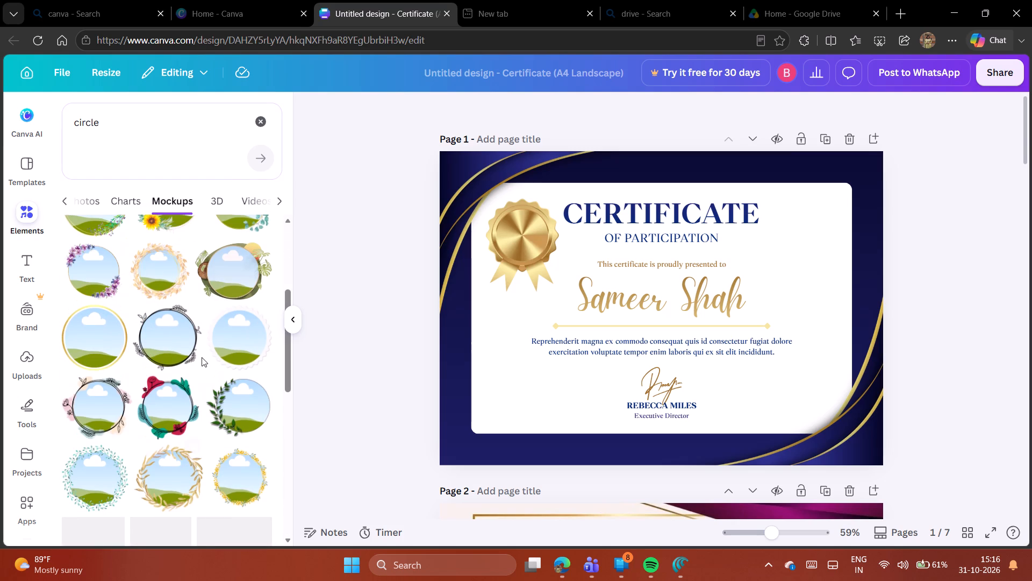
{"action": "scroll", "coordinate": [220, 344], "scroll_direction": "down", "scroll_amount": 6}
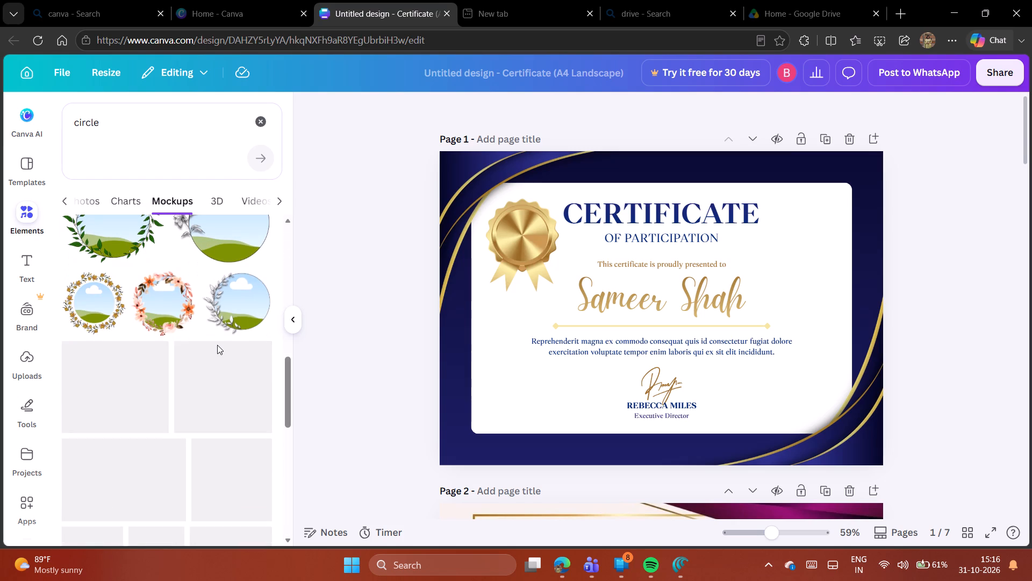
{"action": "scroll", "coordinate": [216, 351], "scroll_direction": "down", "scroll_amount": 5}
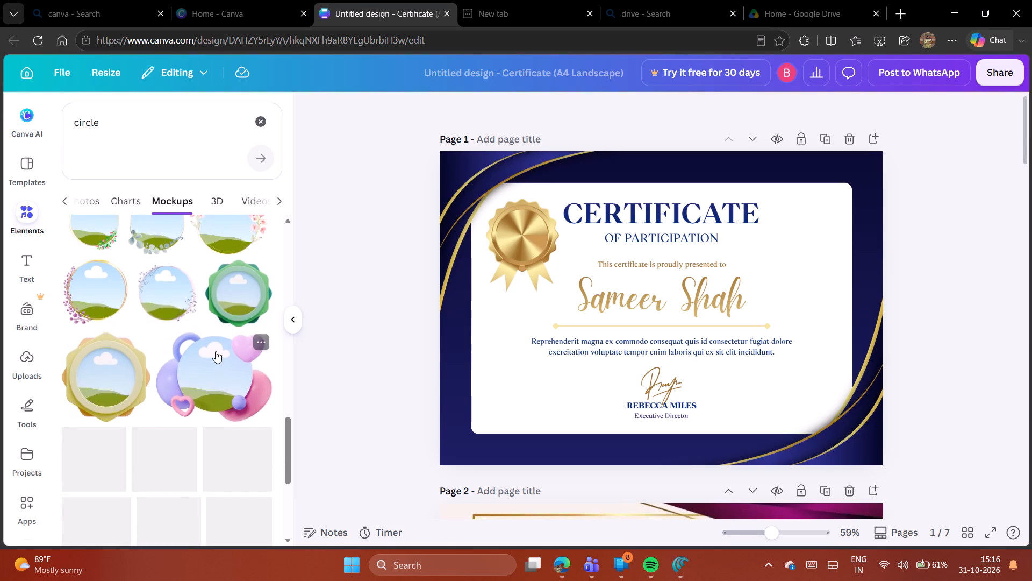
{"action": "scroll", "coordinate": [216, 351], "scroll_direction": "down", "scroll_amount": 5}
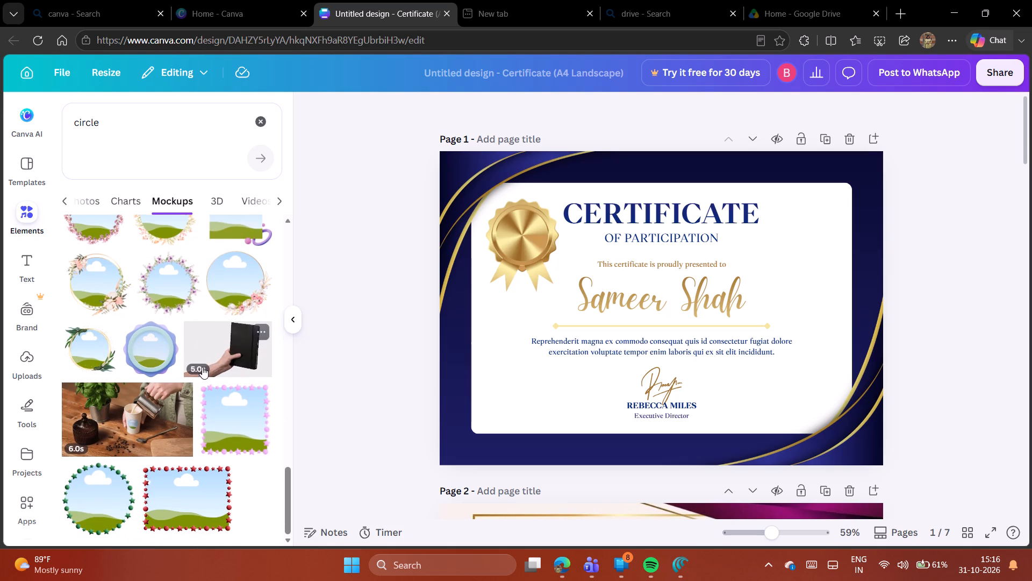
{"action": "scroll", "coordinate": [202, 367], "scroll_direction": "down", "scroll_amount": 3}
{"action": "scroll", "coordinate": [156, 354], "scroll_direction": "down", "scroll_amount": 6}
{"action": "scroll", "coordinate": [209, 409], "scroll_direction": "down", "scroll_amount": 3}
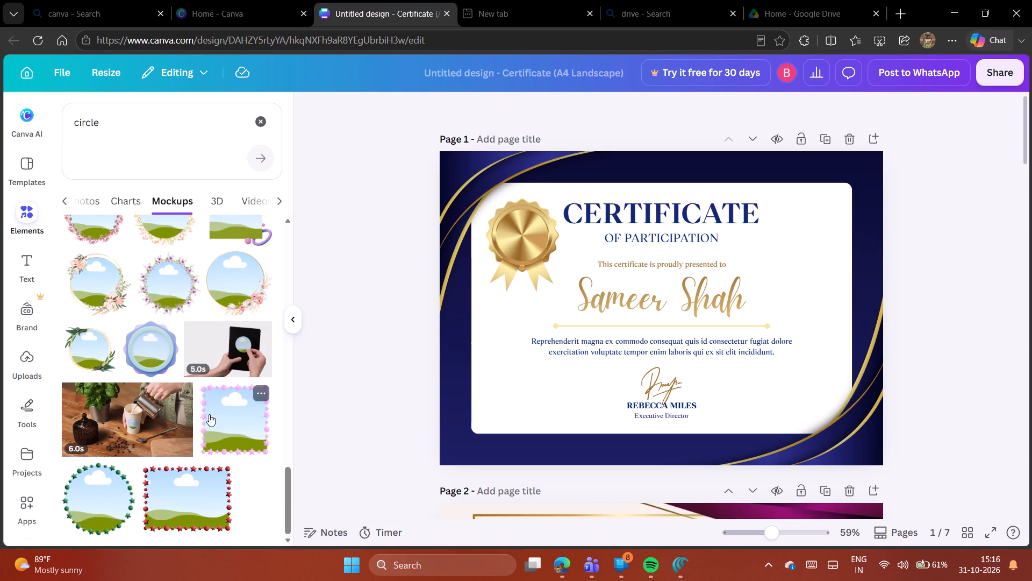
{"action": "scroll", "coordinate": [209, 410], "scroll_direction": "down", "scroll_amount": 6}
{"action": "scroll", "coordinate": [214, 393], "scroll_direction": "up", "scroll_amount": 4}
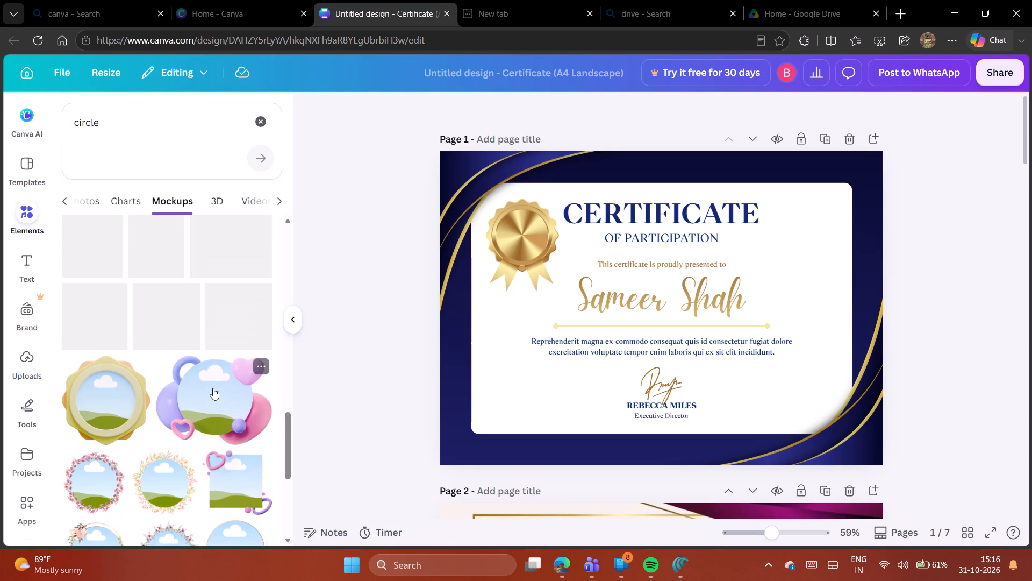
{"action": "scroll", "coordinate": [213, 388], "scroll_direction": "up", "scroll_amount": 4}
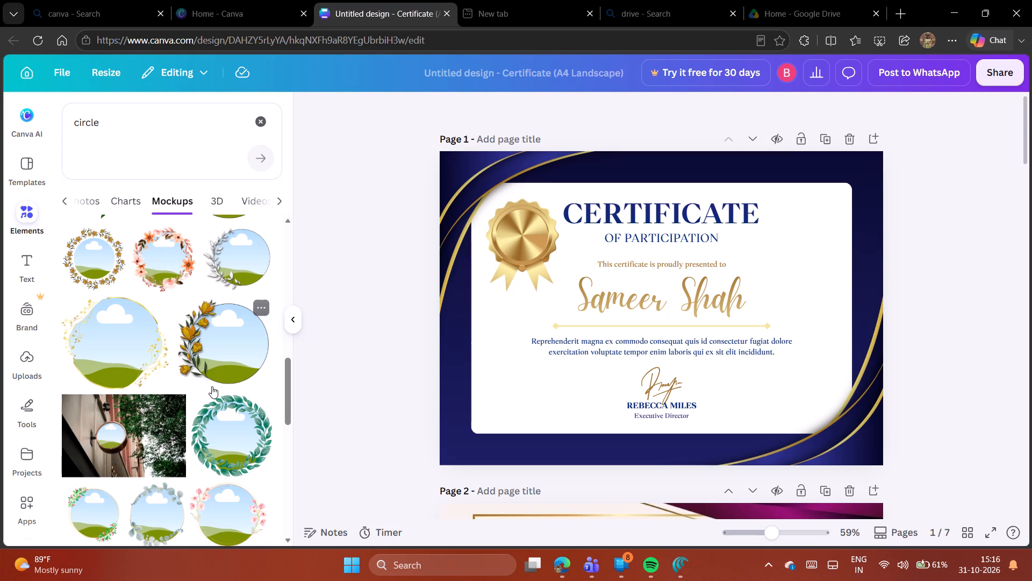
{"action": "scroll", "coordinate": [212, 386], "scroll_direction": "up", "scroll_amount": 5}
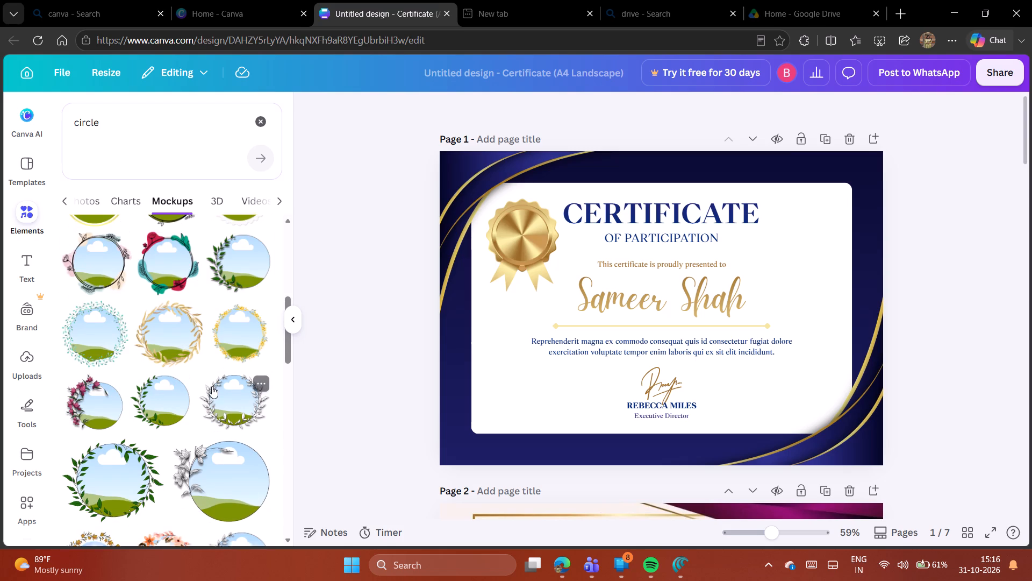
{"action": "scroll", "coordinate": [212, 386], "scroll_direction": "up", "scroll_amount": 3}
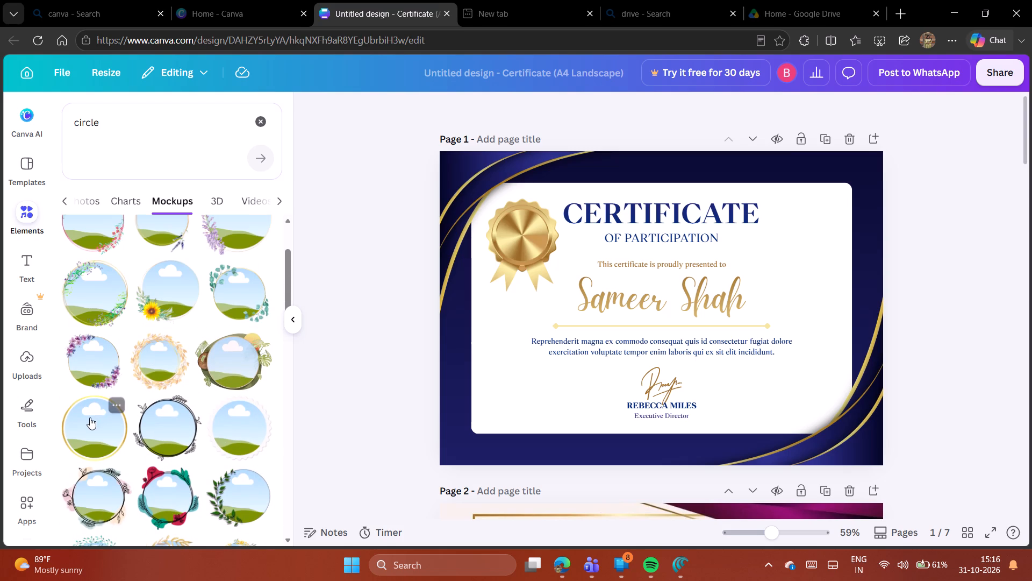
{"action": "left_click", "coordinate": [89, 419]}
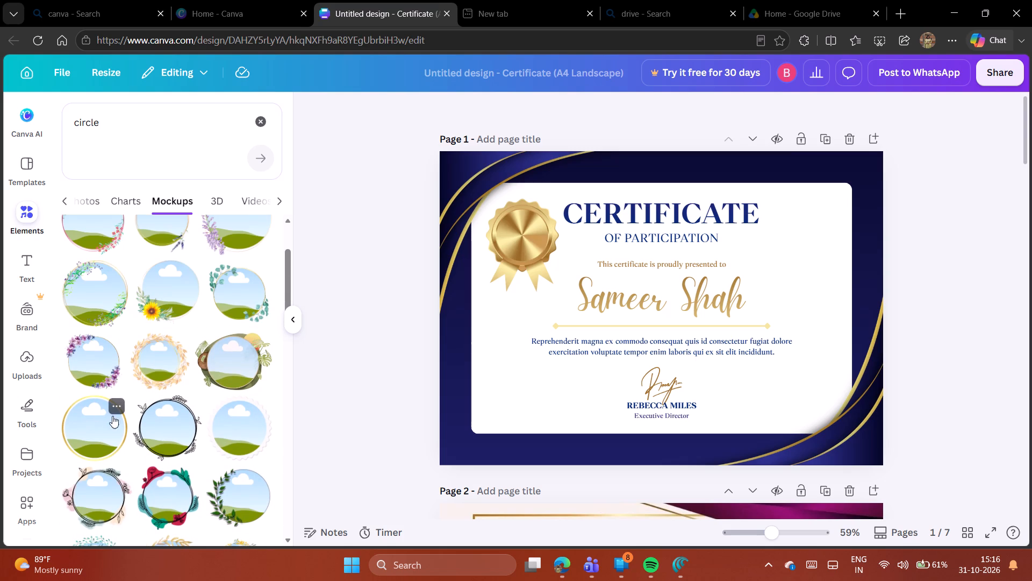
{"action": "left_click", "coordinate": [88, 440]}
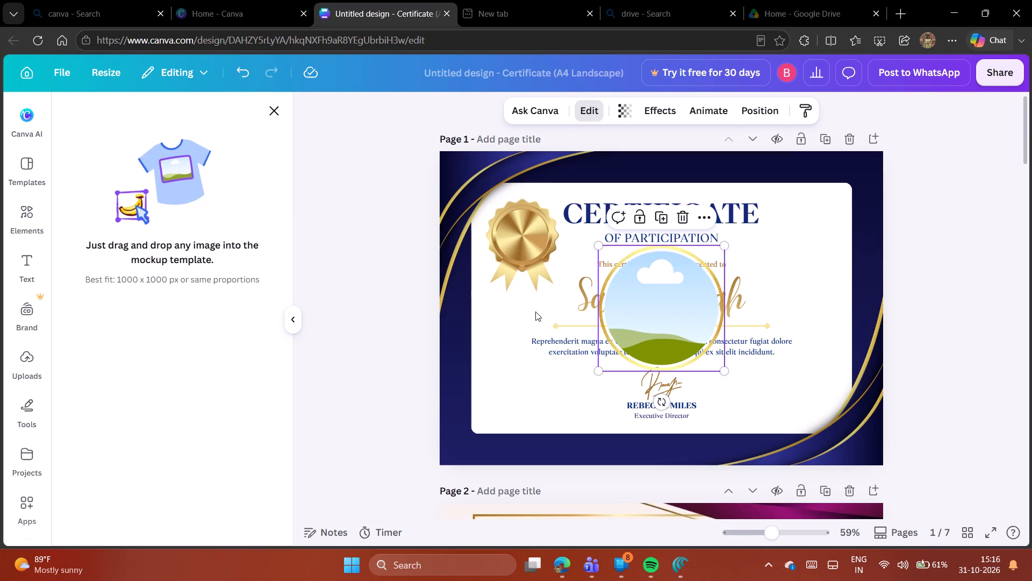
Shrink the circular mockup proportionally and place it over the centre of the gold medal on page 1.
{"action": "left_click_drag", "start_coordinate": [727, 374], "coordinate": [698, 351]}
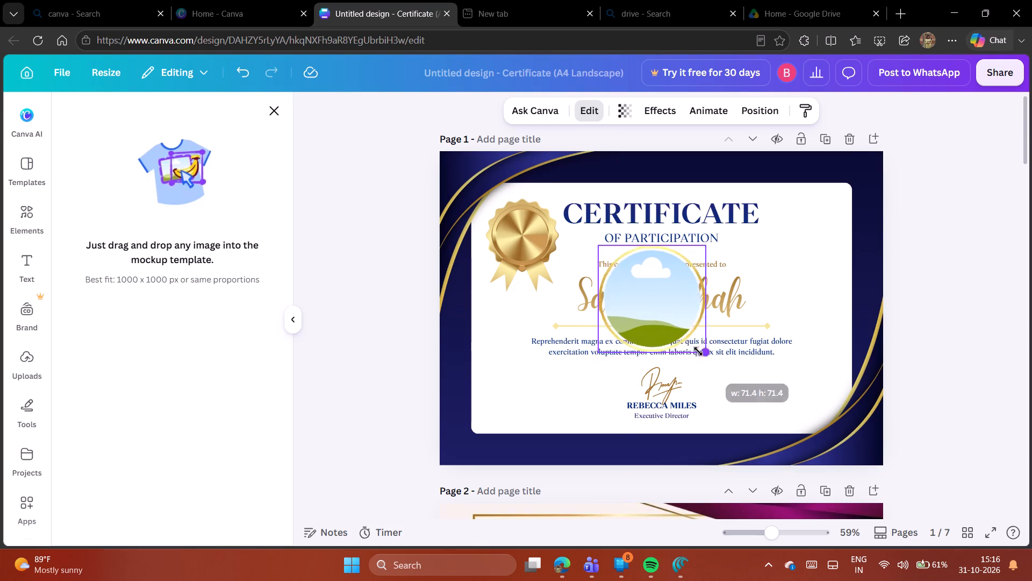
{"action": "left_click_drag", "start_coordinate": [698, 351], "coordinate": [656, 308]}
{"action": "left_click_drag", "start_coordinate": [626, 281], "coordinate": [524, 243]}
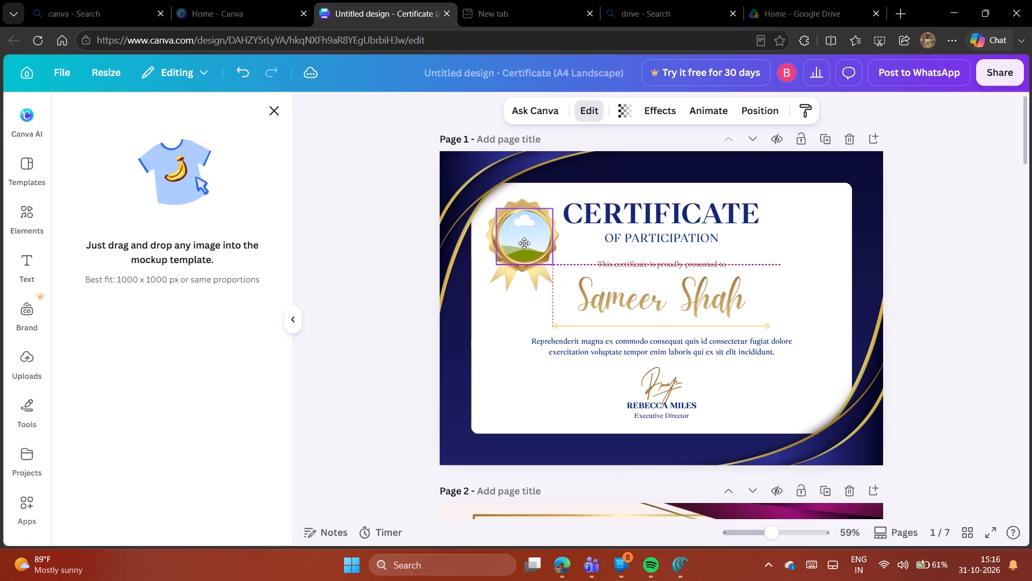
{"action": "left_click_drag", "start_coordinate": [524, 243], "coordinate": [522, 243]}
{"action": "left_click", "coordinate": [908, 258]}
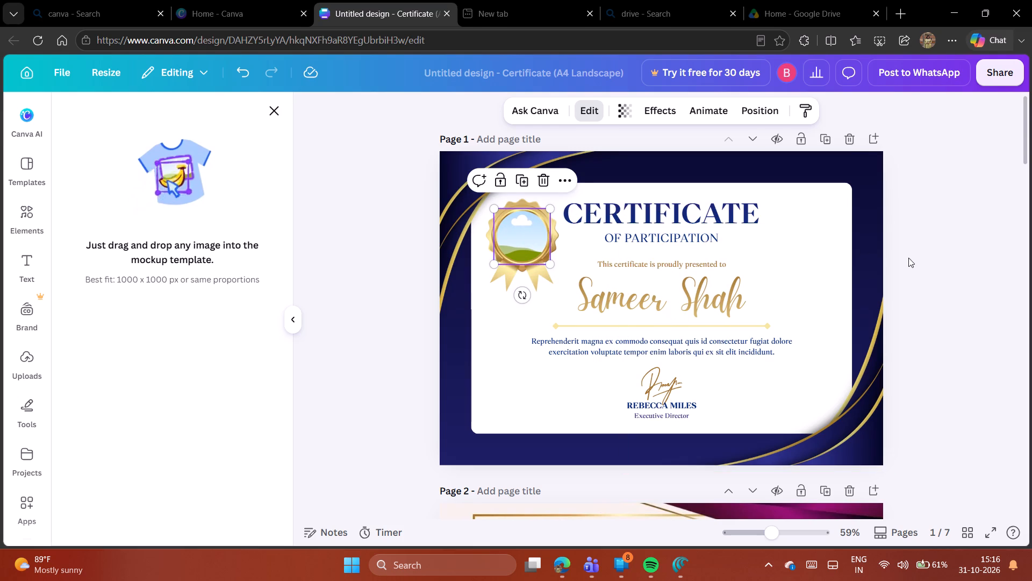
{"action": "left_click", "coordinate": [397, 222]}
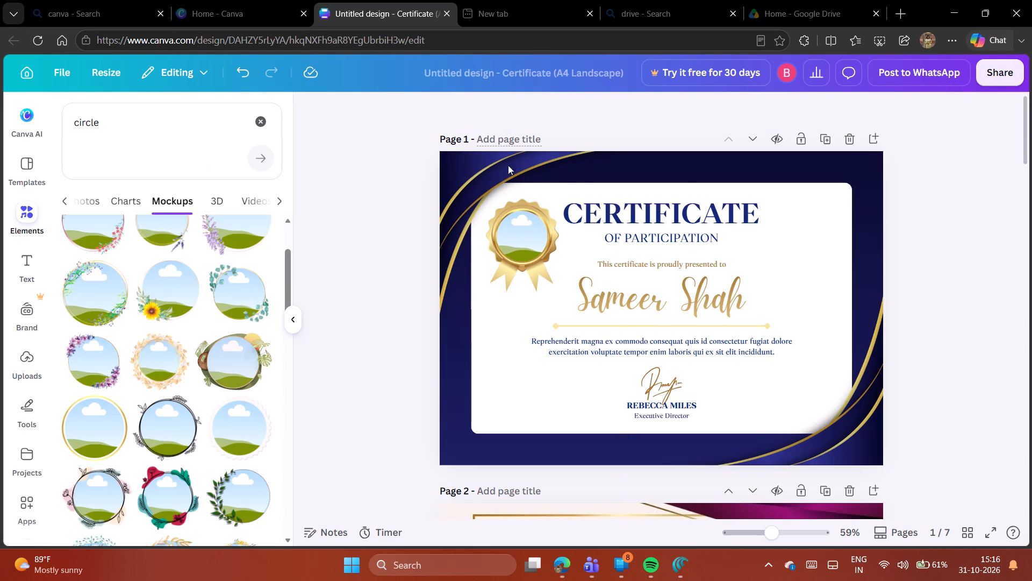
Fine-tune the circular mockup on the medal, keeping it centred and enlarging it slightly to fill the inner disc.
{"action": "left_click", "coordinate": [533, 240]}
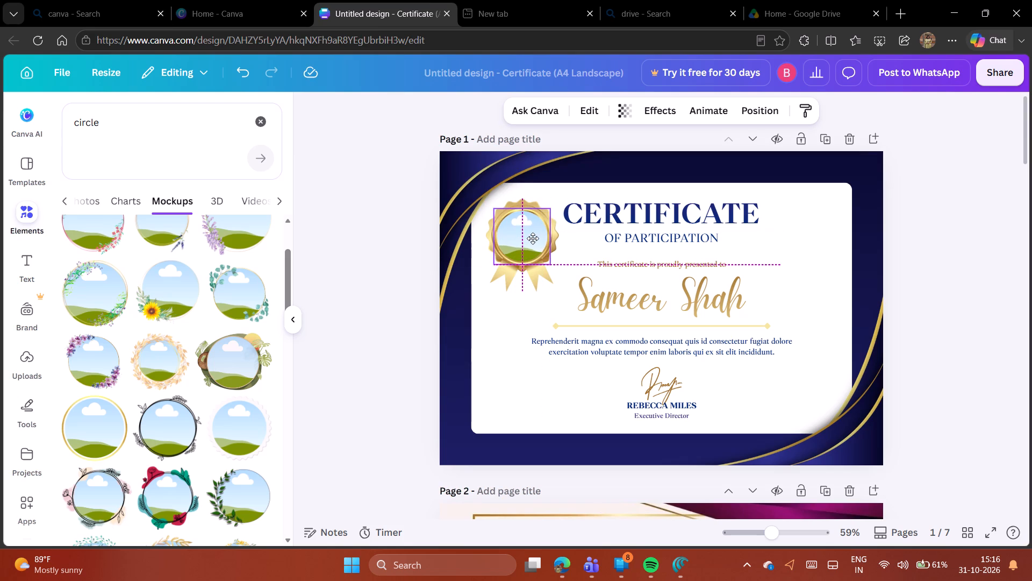
{"action": "left_click", "coordinate": [937, 266]}
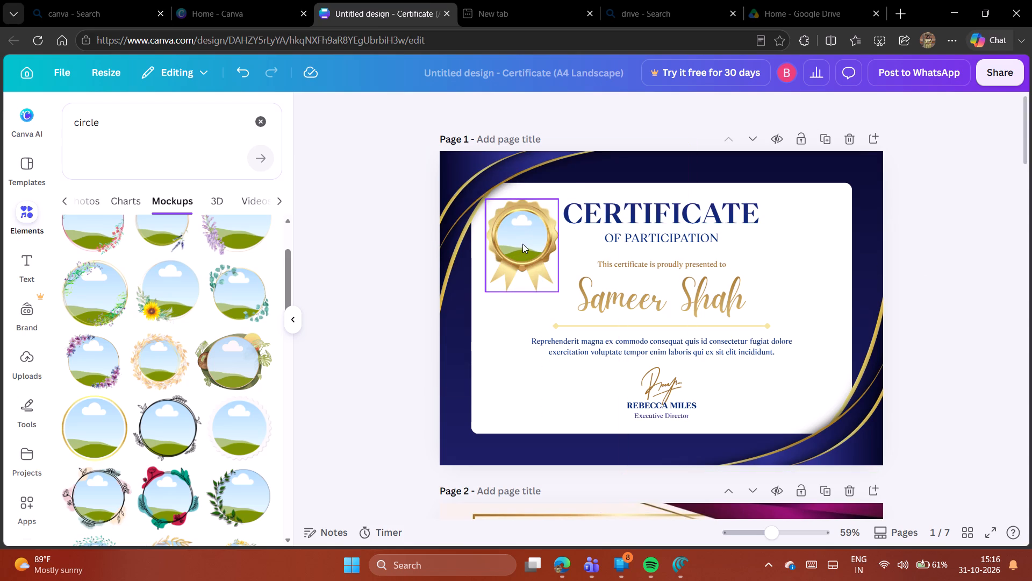
{"action": "left_click_drag", "start_coordinate": [522, 244], "coordinate": [528, 241]}
{"action": "left_click_drag", "start_coordinate": [531, 234], "coordinate": [528, 239]}
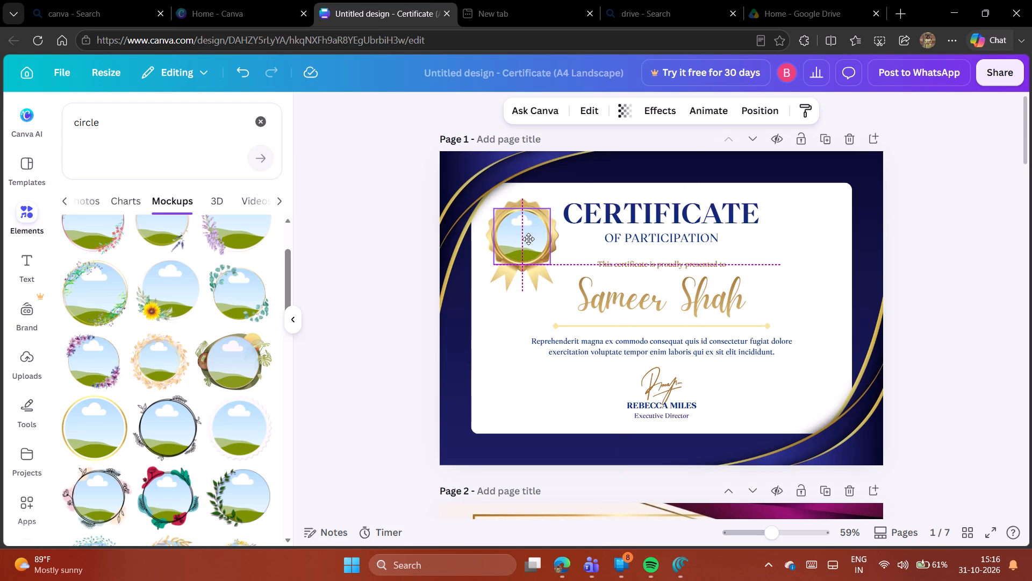
{"action": "left_click_drag", "start_coordinate": [528, 239], "coordinate": [529, 239]}
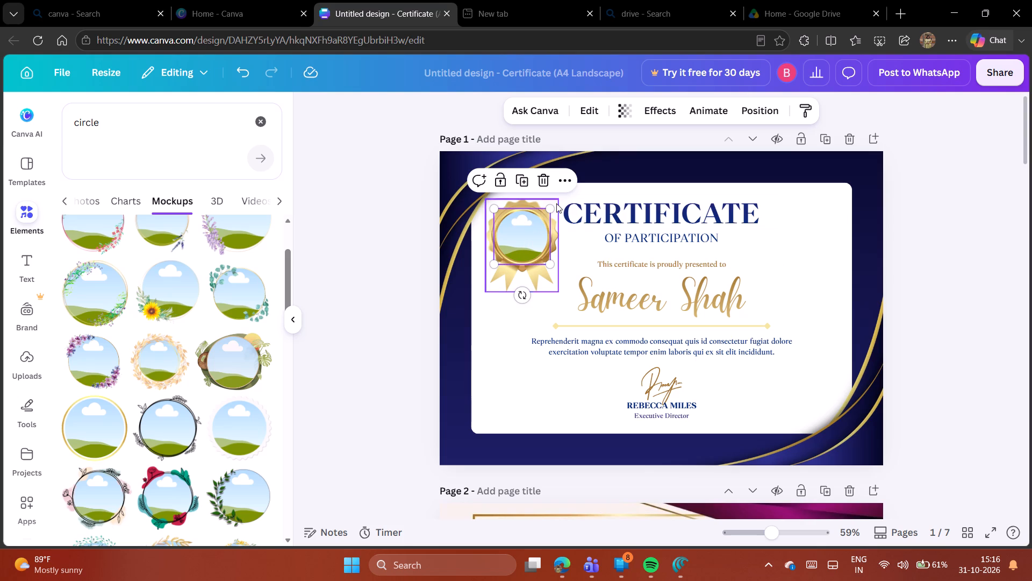
{"action": "left_click", "coordinate": [550, 207]}
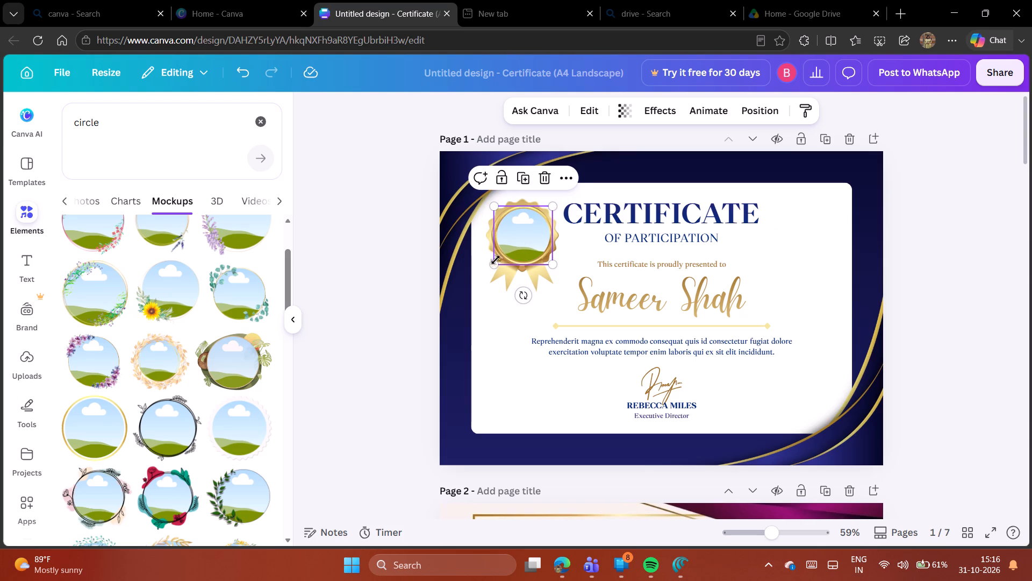
{"action": "left_click", "coordinate": [495, 262]}
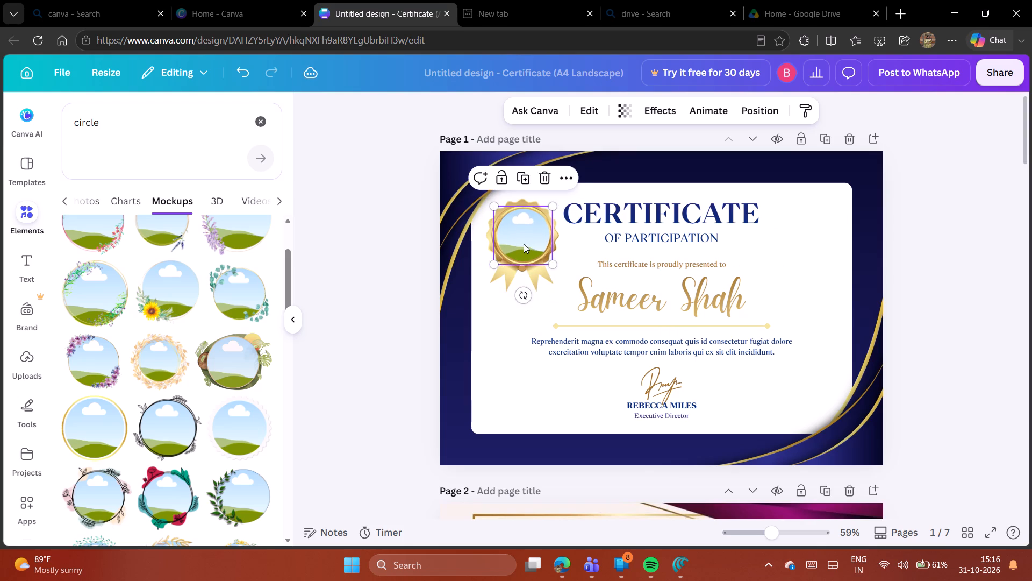
{"action": "left_click", "coordinate": [524, 243]}
{"action": "left_click", "coordinate": [439, 277]}
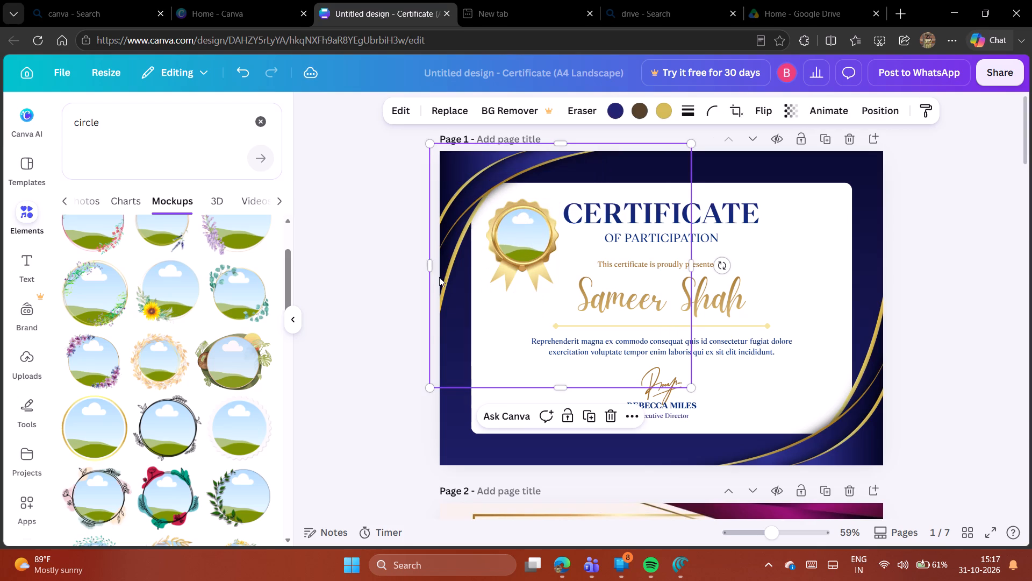
{"action": "left_click", "coordinate": [368, 237]}
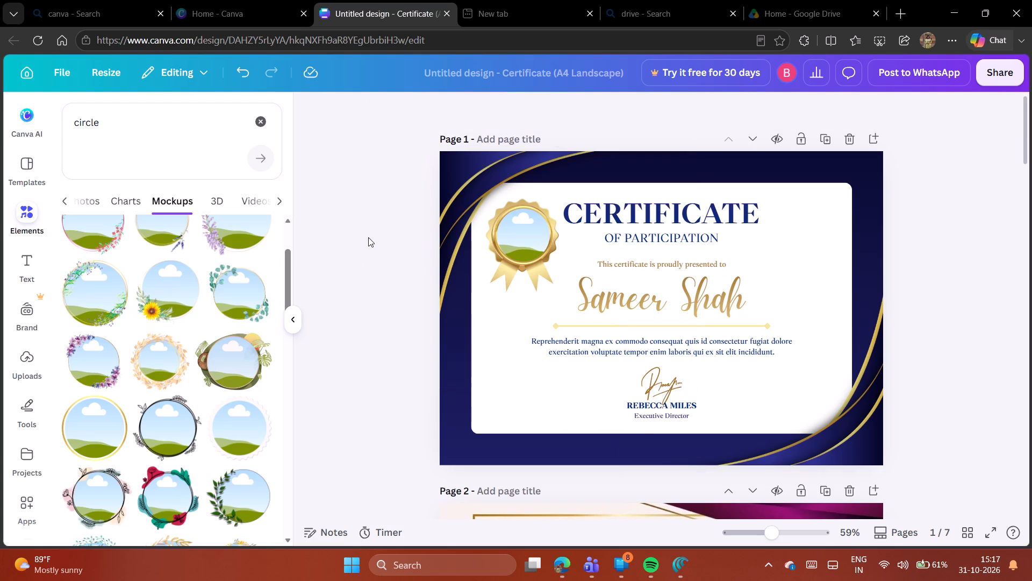
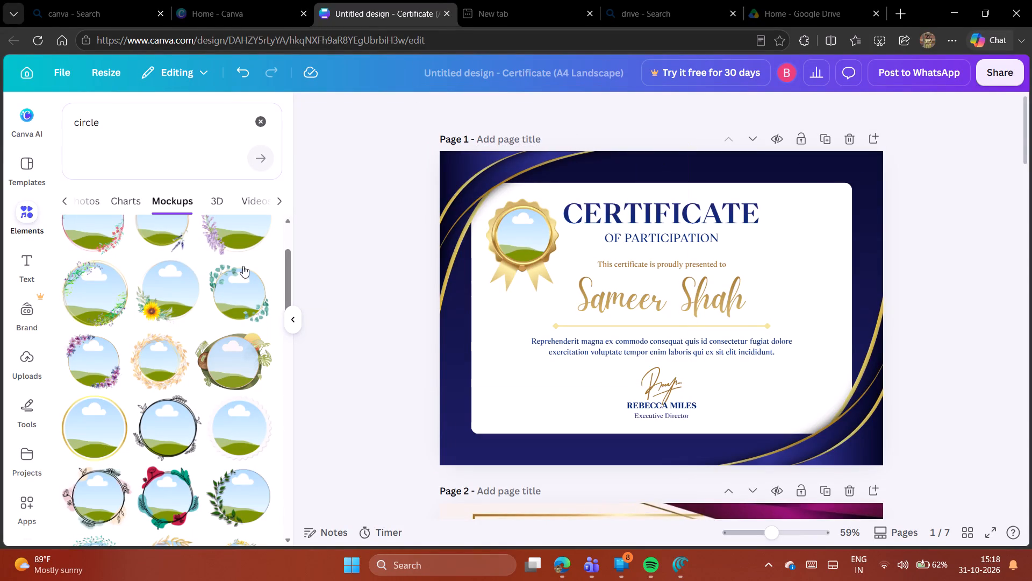
Nudge the circular mockup slightly so it sits centred on the gold medal of the page 1 certificate.
{"action": "left_click", "coordinate": [114, 408]}
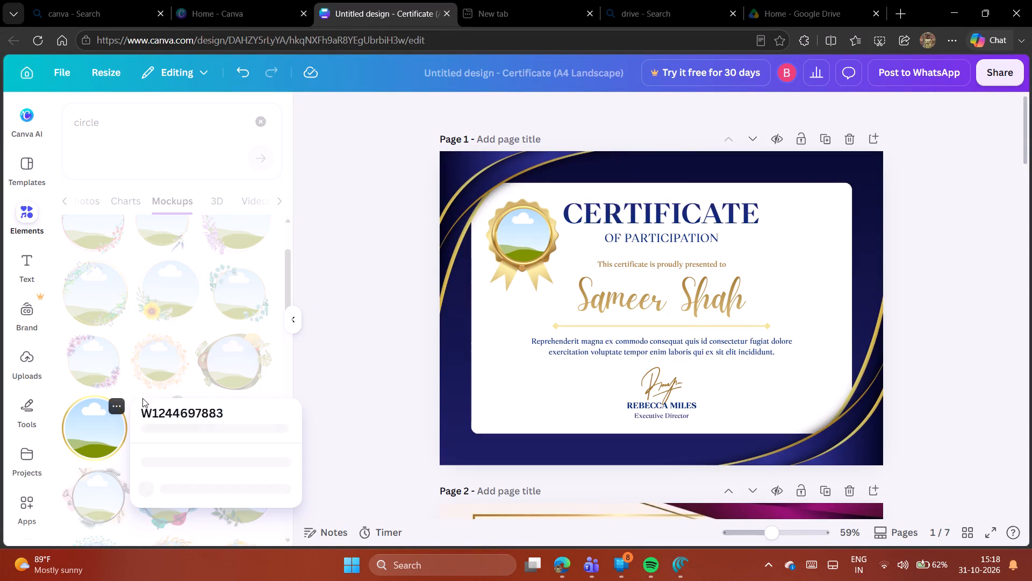
{"action": "left_click", "coordinate": [382, 364]}
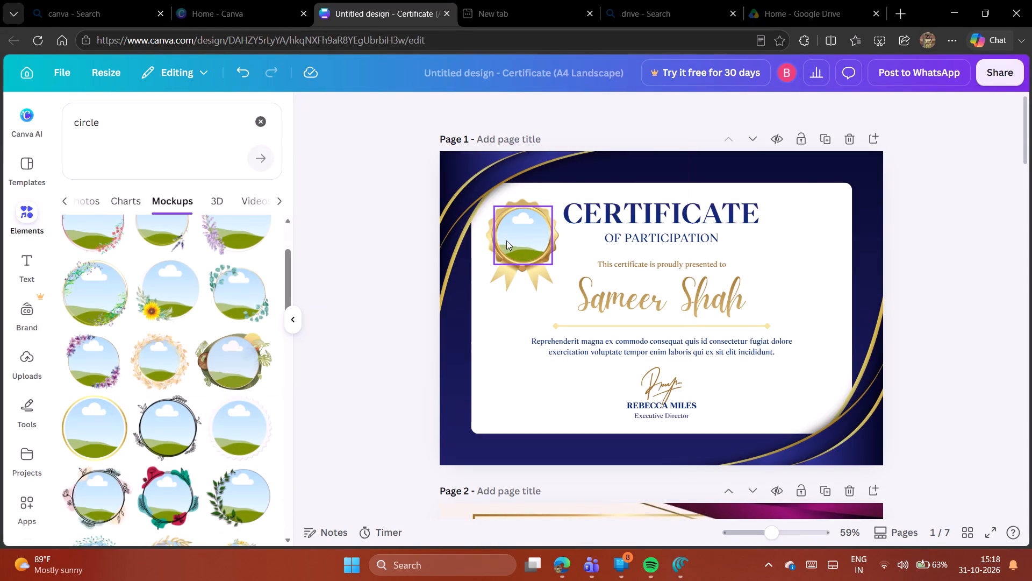
{"action": "left_click", "coordinate": [506, 240]}
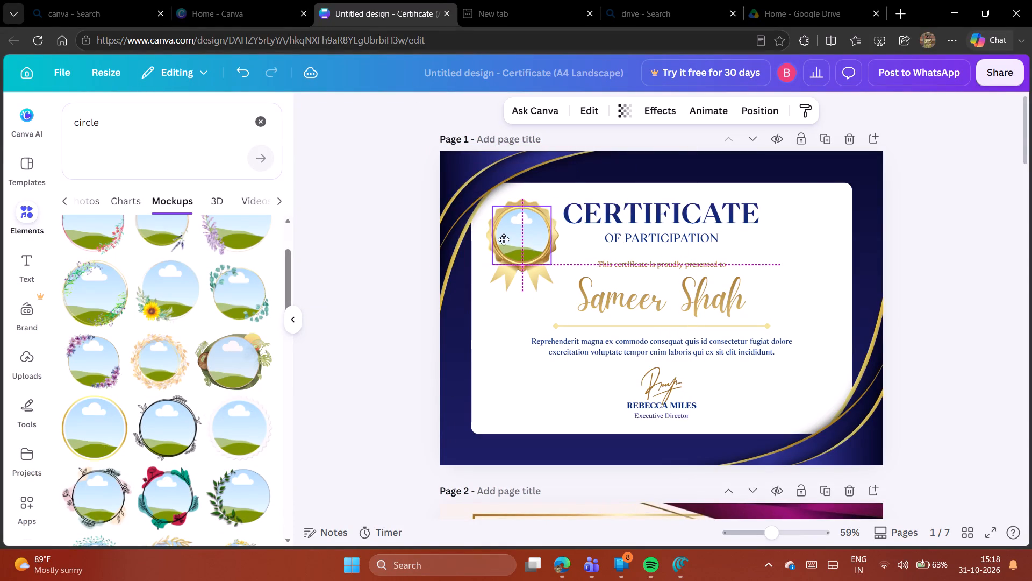
{"action": "left_click", "coordinate": [993, 265]}
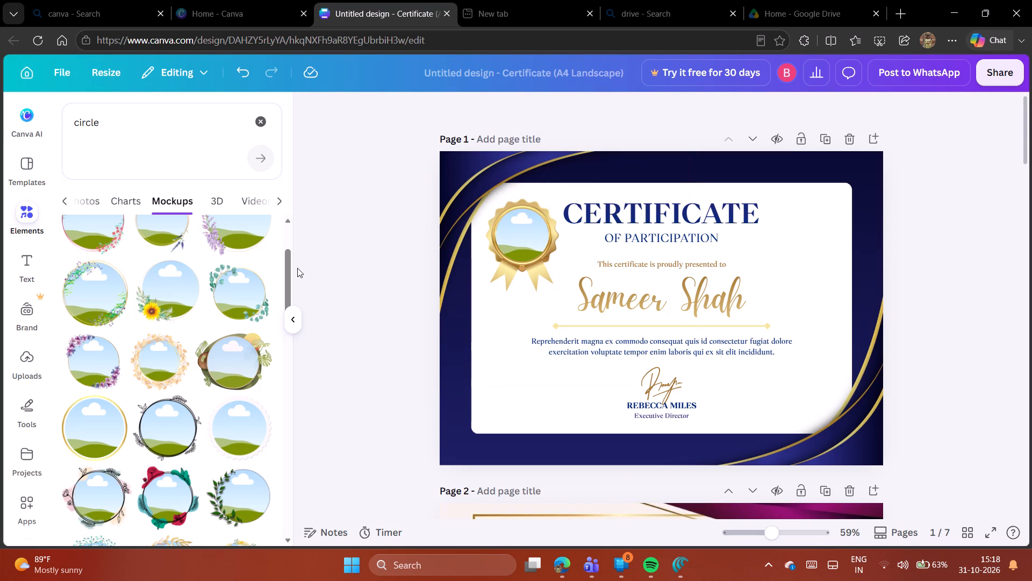
Open the existing blue-and-gold participation certificate design with the Aarish Creations medal and view its first page for reference.
{"action": "left_click", "coordinate": [234, 1]}
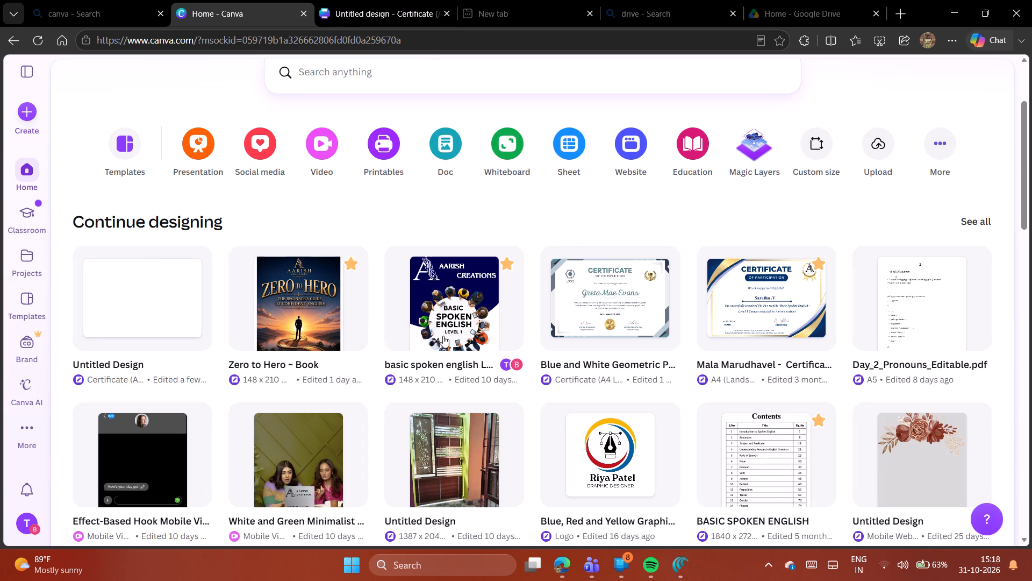
{"action": "triple_click", "coordinate": [779, 312]}
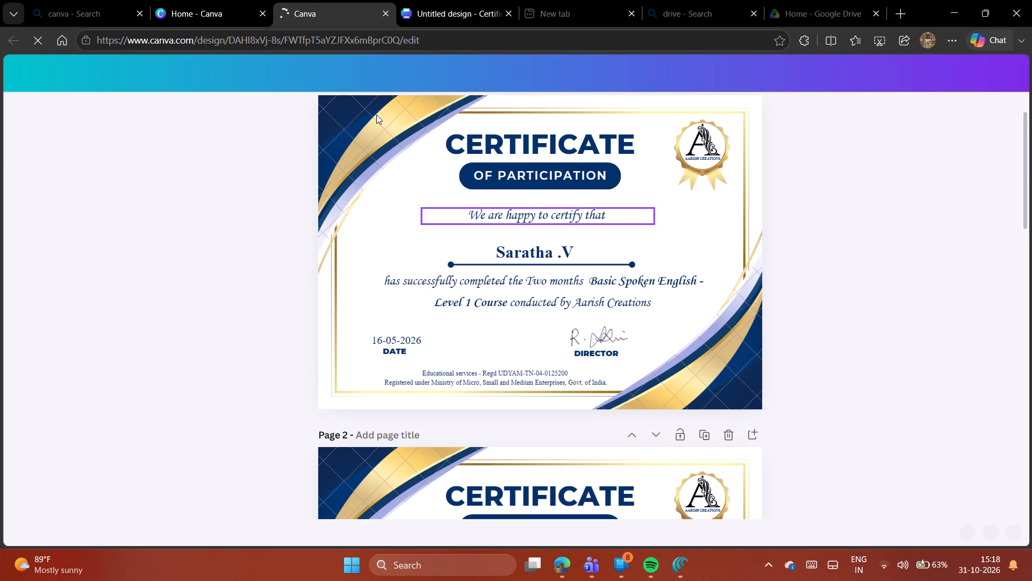
{"action": "left_click", "coordinate": [838, 206]}
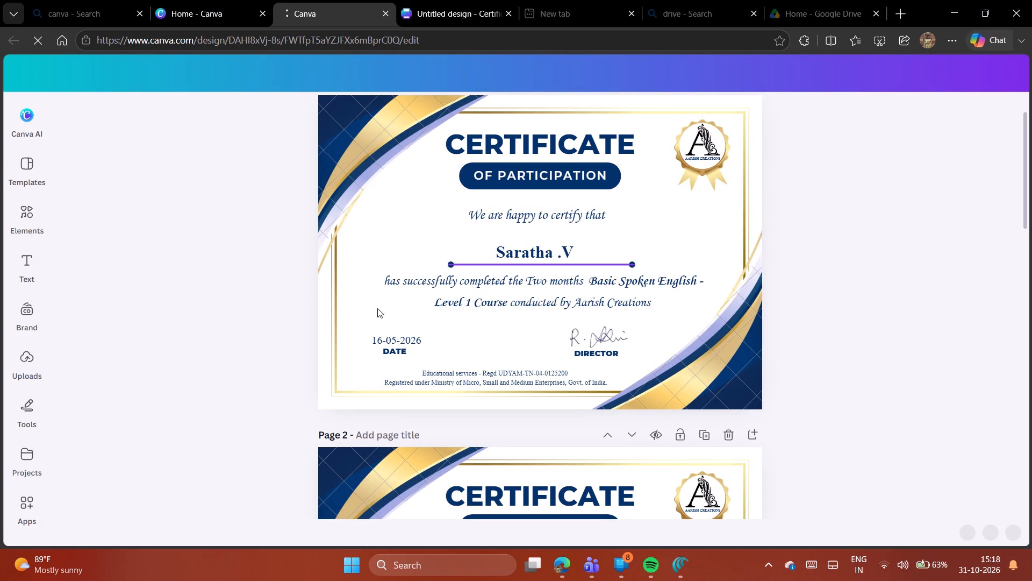
{"action": "scroll", "coordinate": [339, 318], "scroll_direction": "up", "scroll_amount": 2}
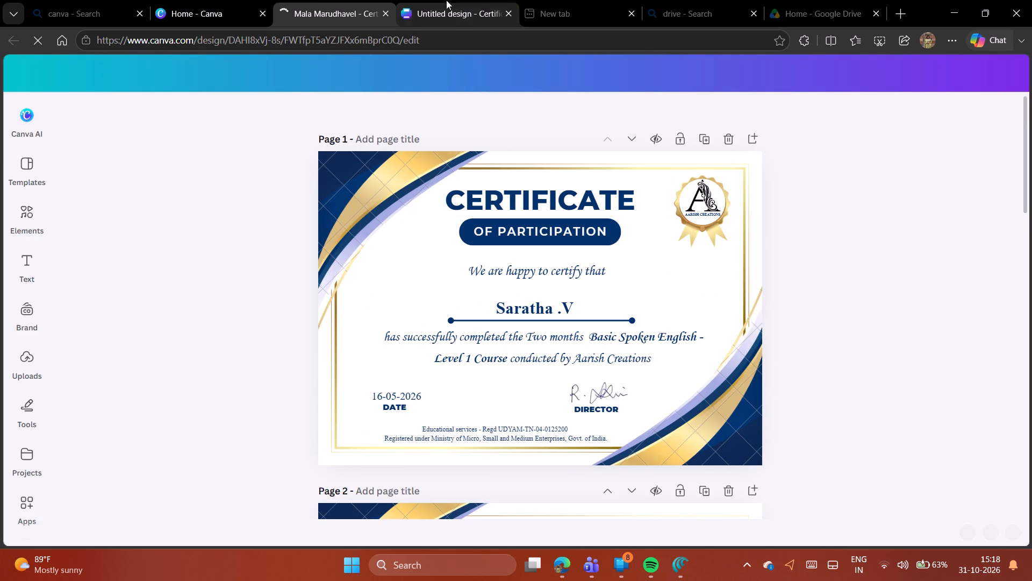
Check which account and team are in use in the reference design and on the Canva home page.
{"action": "left_click", "coordinate": [791, 77]}
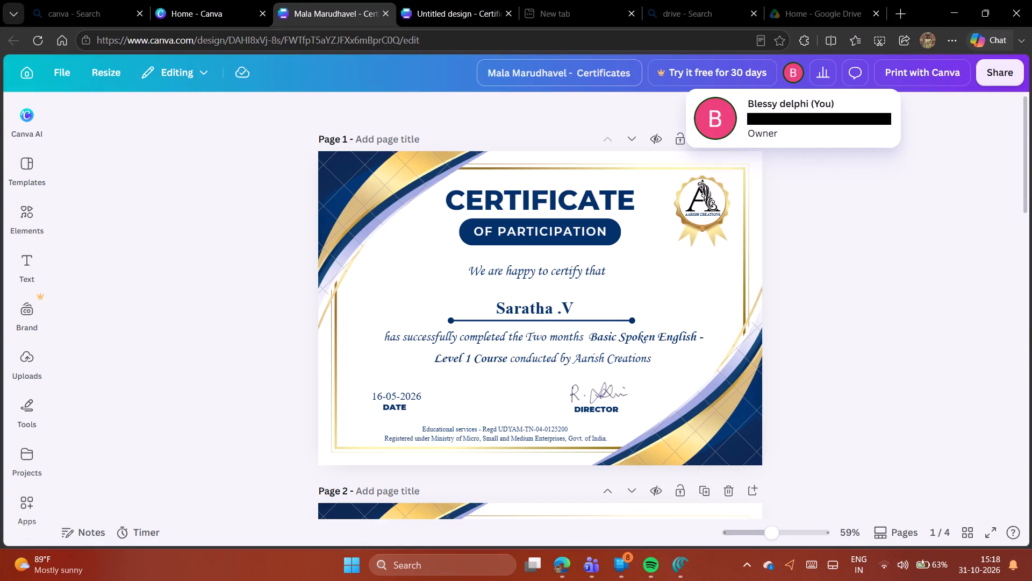
{"action": "left_click", "coordinate": [214, 2]}
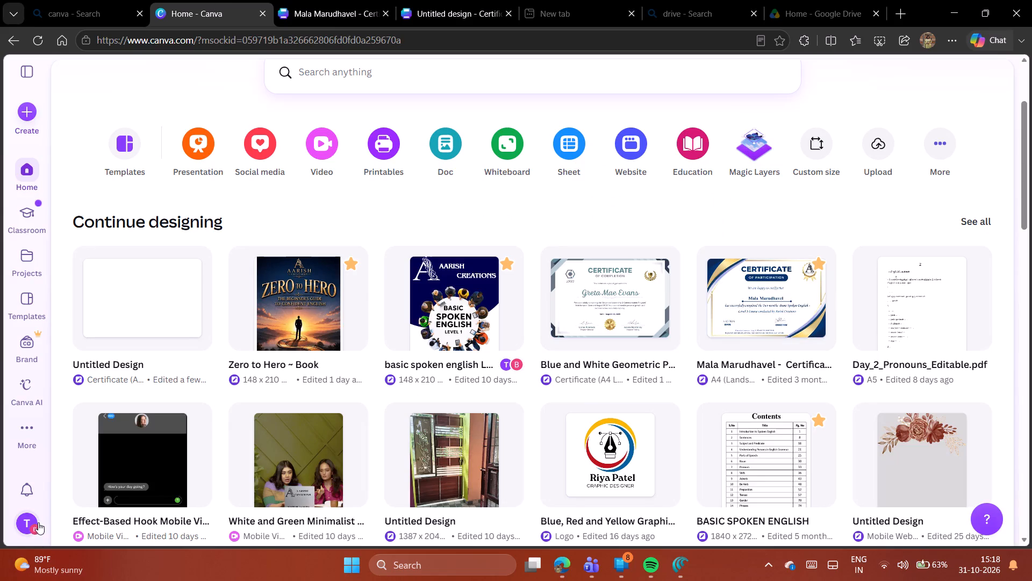
{"action": "left_click", "coordinate": [30, 527]}
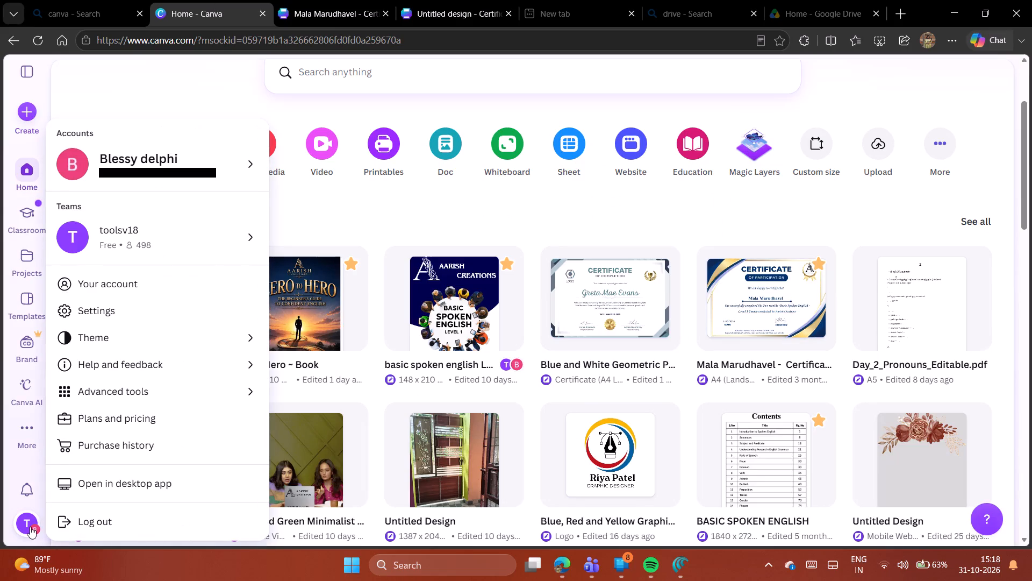
{"action": "left_click", "coordinate": [194, 245]}
{"action": "left_click", "coordinate": [193, 99]}
Return to the untitled certificate design and look through its uploaded images.
{"action": "left_click", "coordinate": [332, 0]}
{"action": "left_click", "coordinate": [450, 0]}
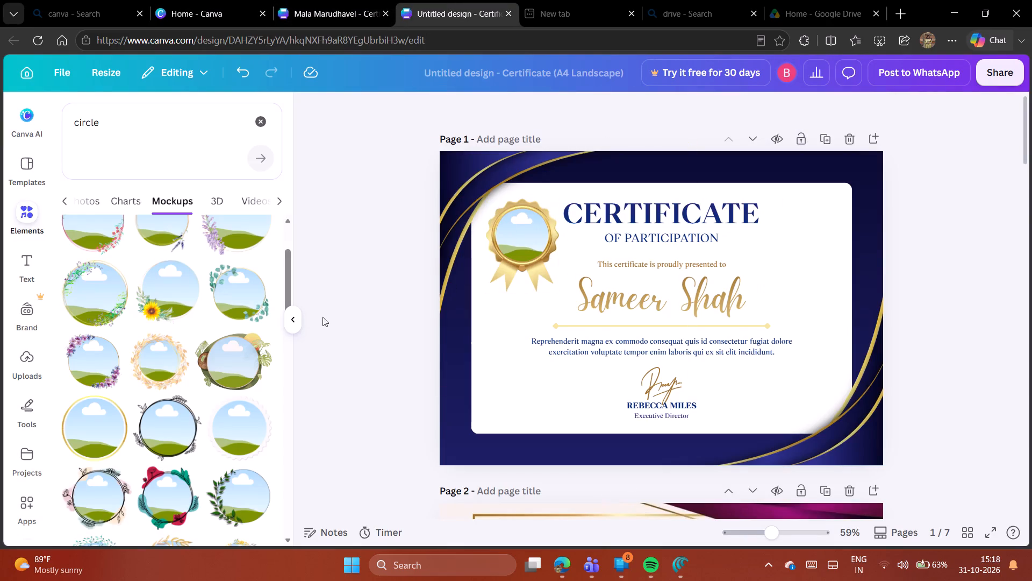
{"action": "left_click", "coordinate": [28, 266]}
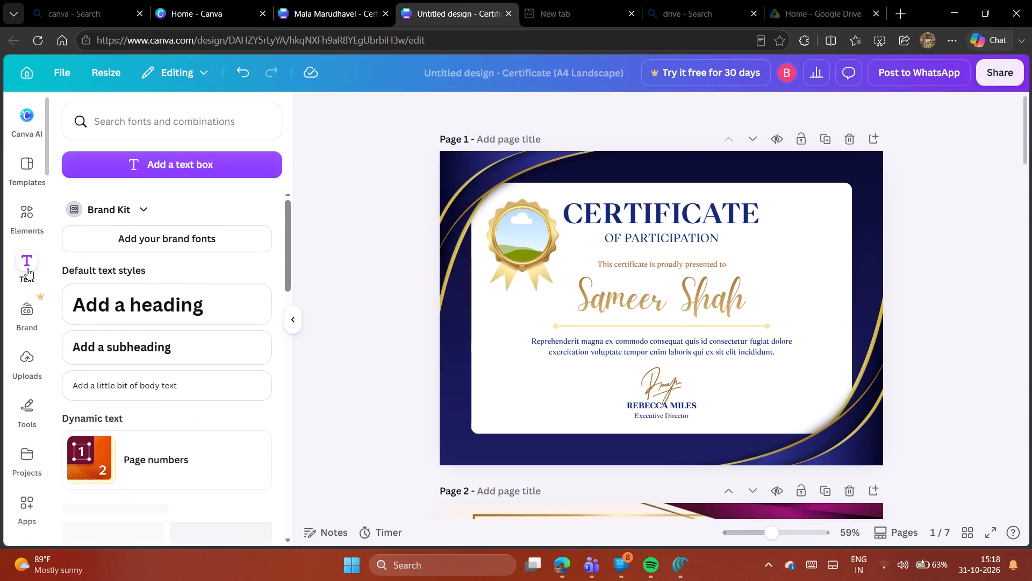
{"action": "left_click", "coordinate": [24, 217]}
{"action": "left_click", "coordinate": [38, 359]}
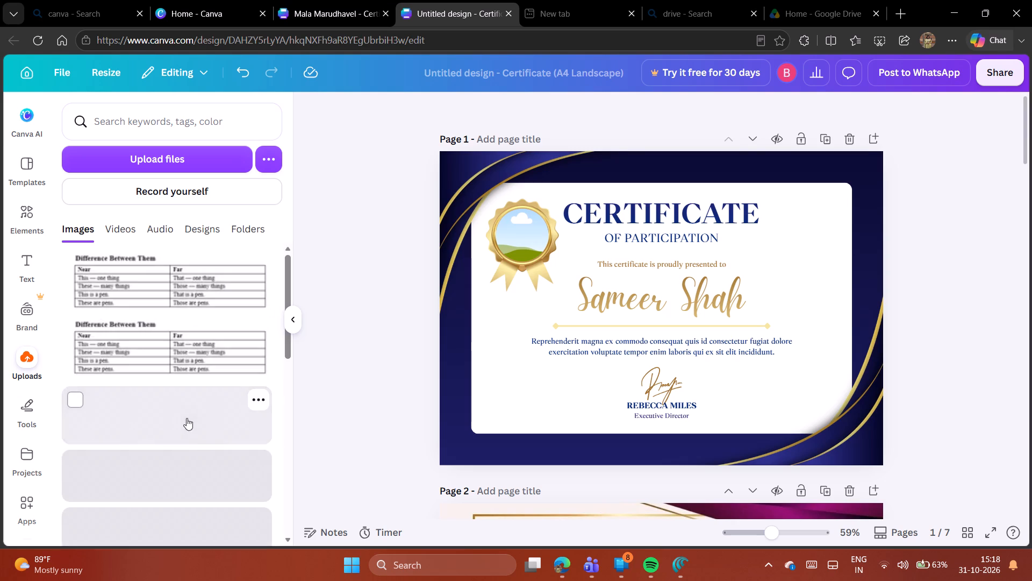
{"action": "scroll", "coordinate": [167, 379], "scroll_direction": "down", "scroll_amount": 9}
{"action": "scroll", "coordinate": [155, 365], "scroll_direction": "up", "scroll_amount": 1}
Upload the image AARISH CREATIONS LOGO (1) from the Downloads folder to the design's uploads.
{"action": "left_click", "coordinate": [183, 167]}
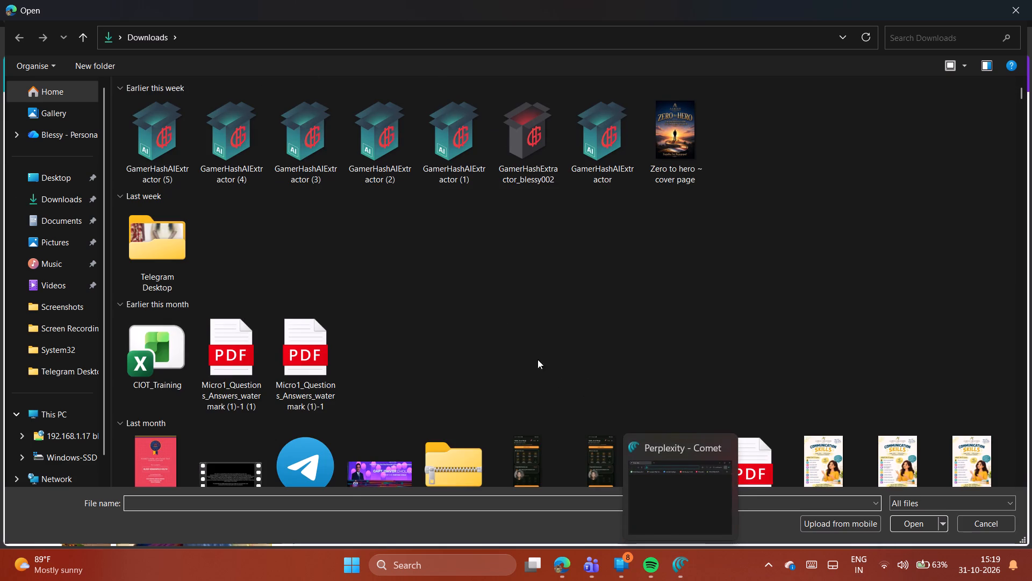
{"action": "scroll", "coordinate": [585, 343], "scroll_direction": "down", "scroll_amount": 2}
{"action": "scroll", "coordinate": [843, 373], "scroll_direction": "down", "scroll_amount": 3}
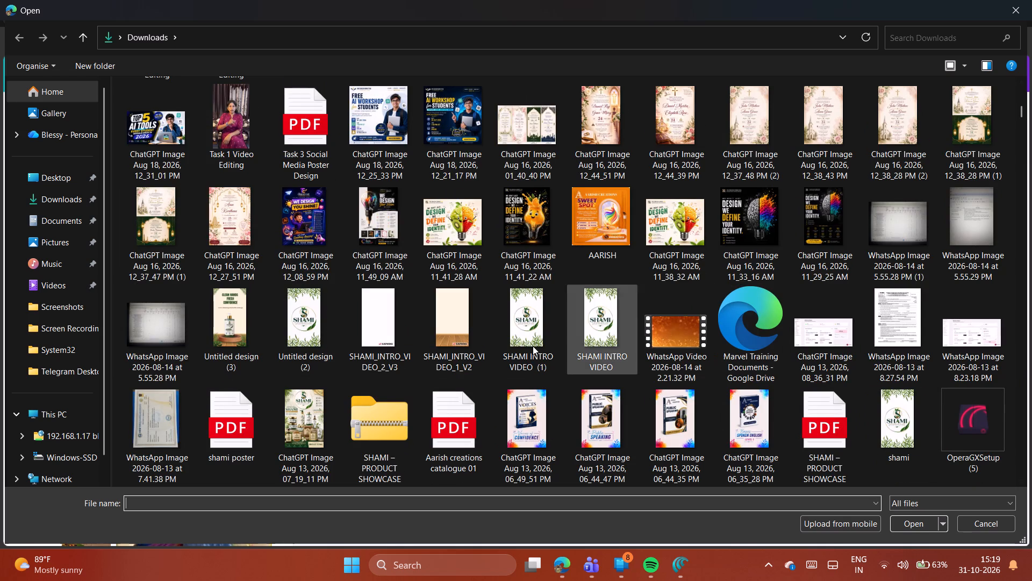
{"action": "scroll", "coordinate": [597, 355], "scroll_direction": "up", "scroll_amount": 1}
{"action": "scroll", "coordinate": [598, 356], "scroll_direction": "down", "scroll_amount": 2}
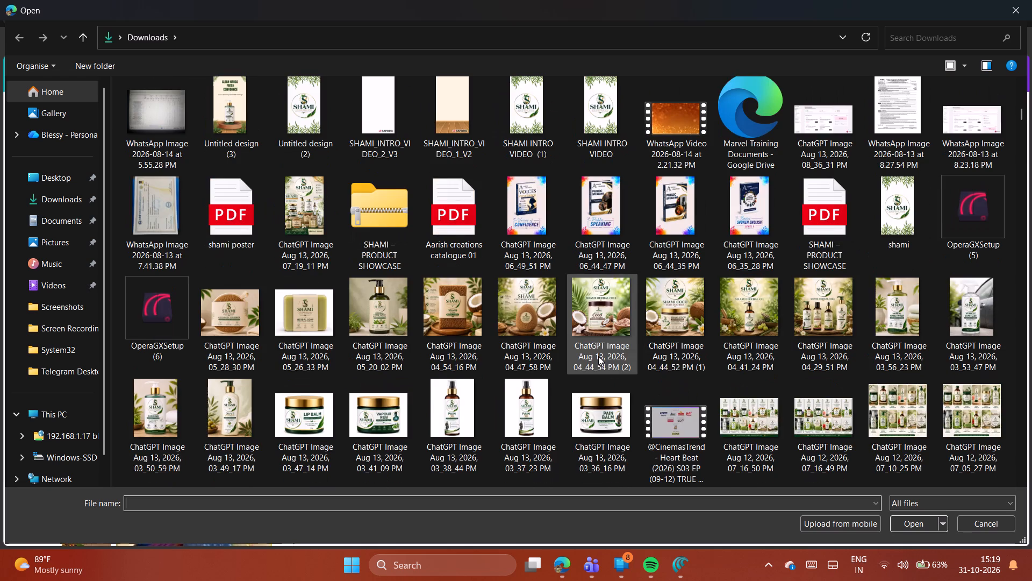
{"action": "scroll", "coordinate": [599, 357], "scroll_direction": "down", "scroll_amount": 3}
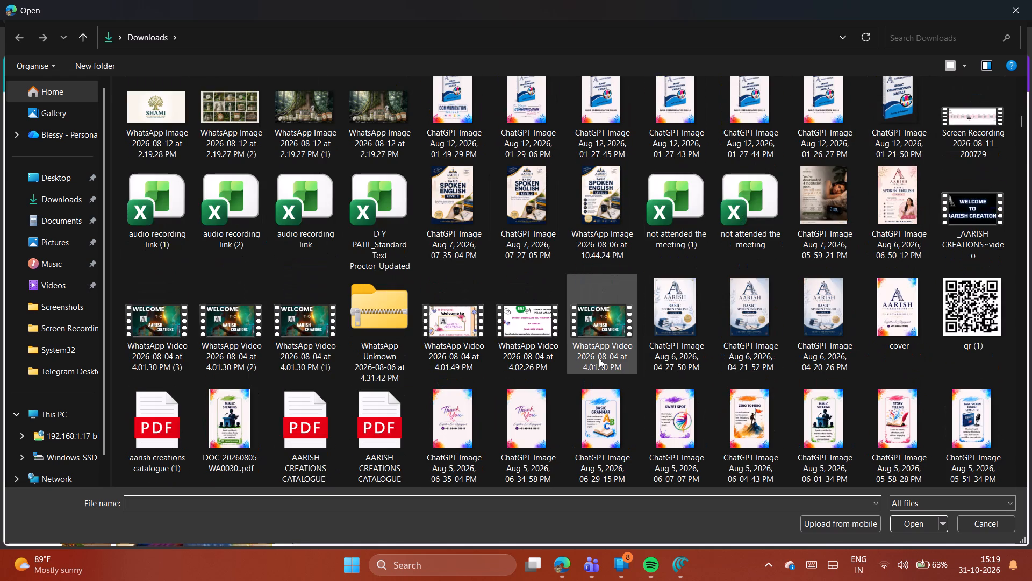
{"action": "scroll", "coordinate": [599, 358], "scroll_direction": "down", "scroll_amount": 2}
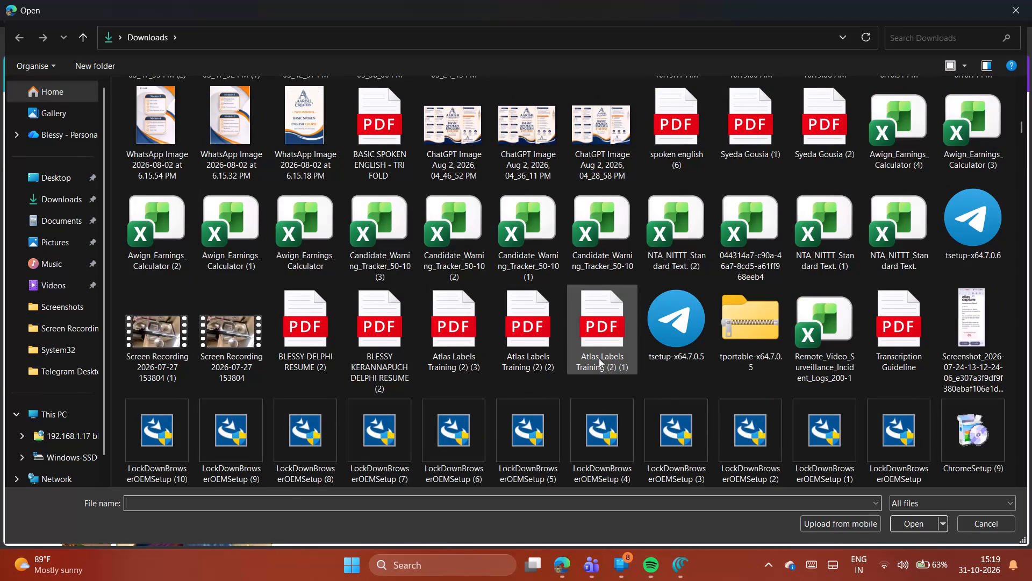
{"action": "scroll", "coordinate": [599, 358], "scroll_direction": "up", "scroll_amount": 3}
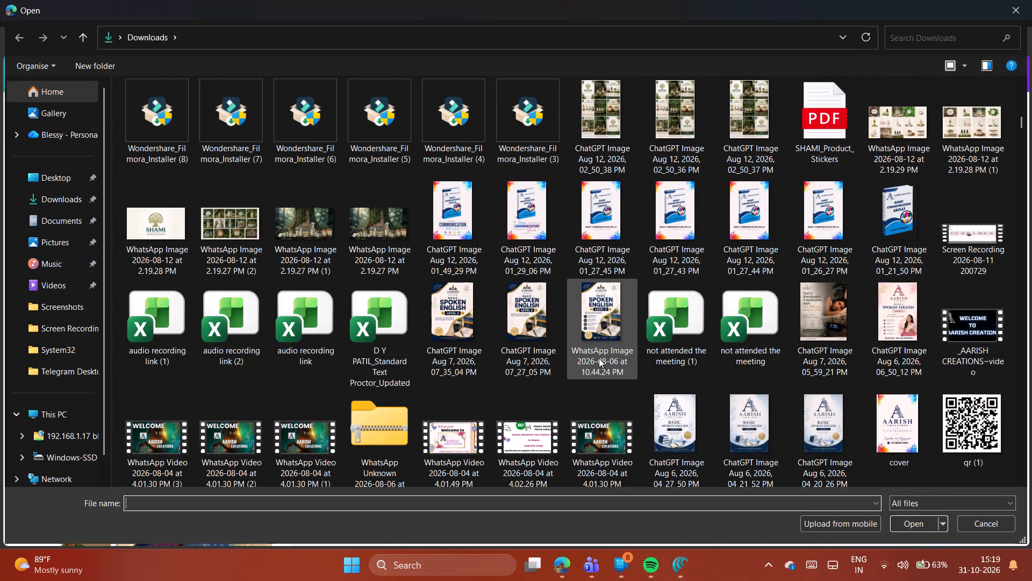
{"action": "scroll", "coordinate": [599, 358], "scroll_direction": "down", "scroll_amount": 4}
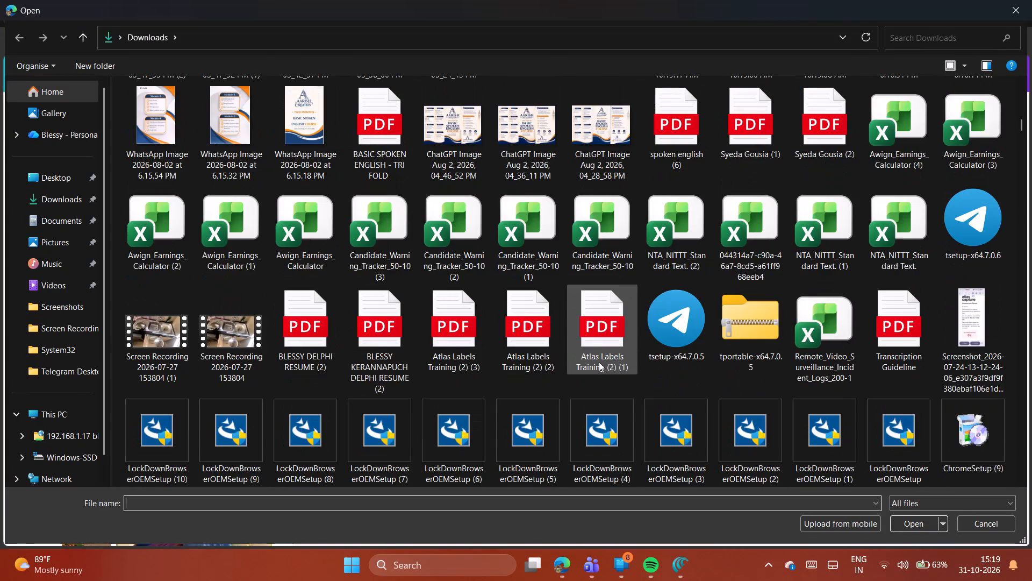
{"action": "scroll", "coordinate": [599, 362], "scroll_direction": "down", "scroll_amount": 2}
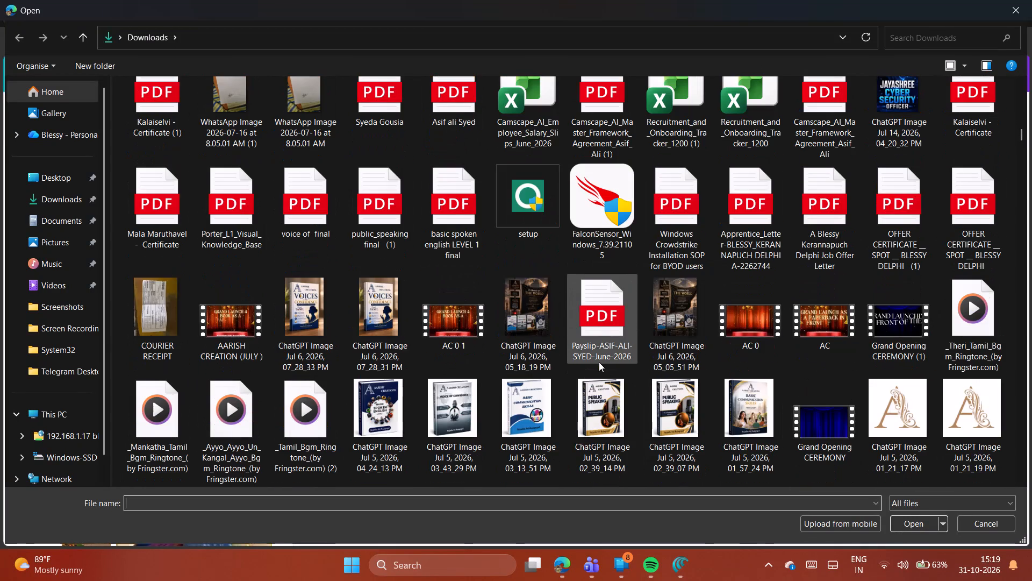
{"action": "scroll", "coordinate": [697, 386], "scroll_direction": "down", "scroll_amount": 2}
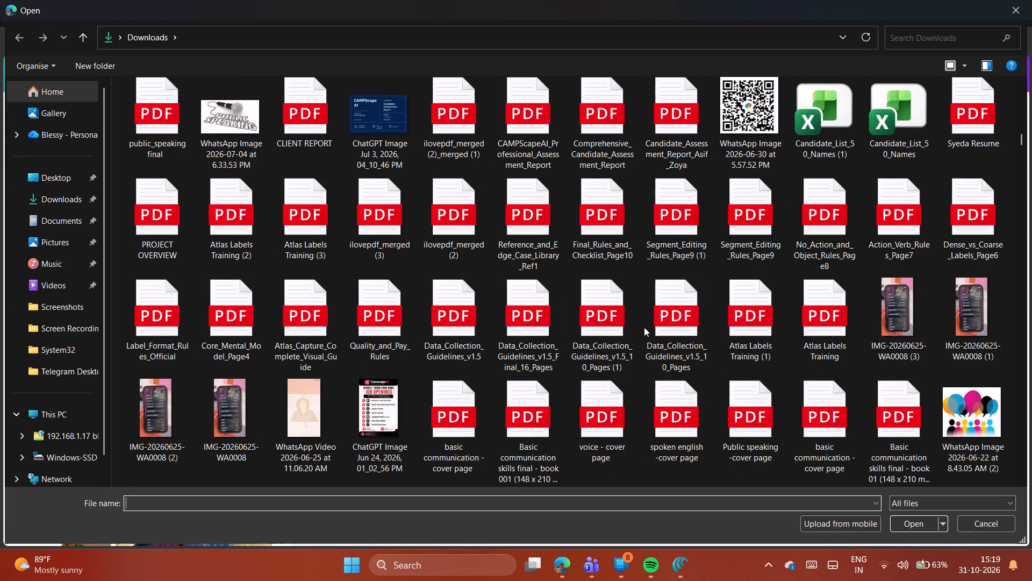
{"action": "scroll", "coordinate": [634, 317], "scroll_direction": "down", "scroll_amount": 5}
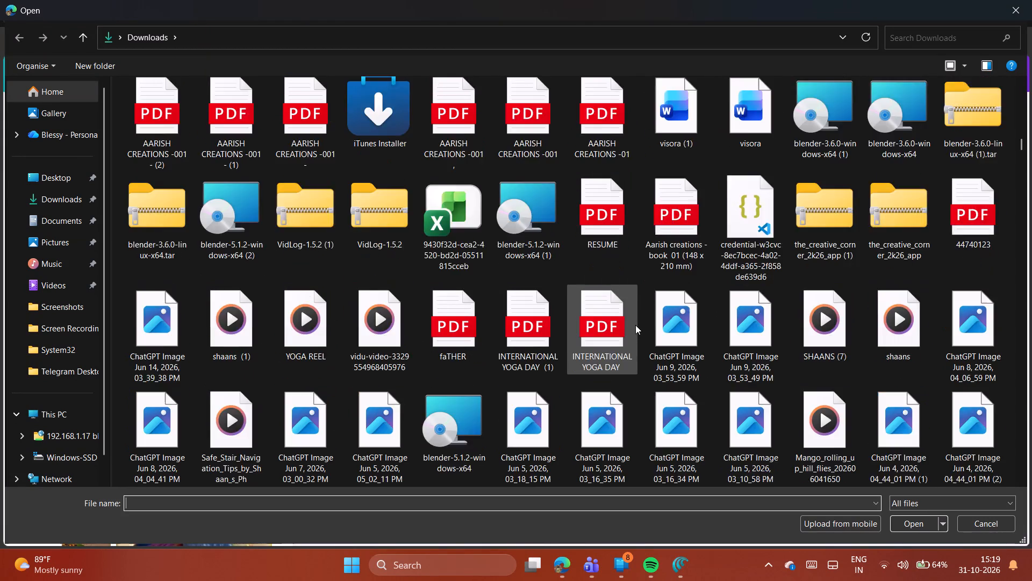
{"action": "scroll", "coordinate": [668, 330], "scroll_direction": "down", "scroll_amount": 2}
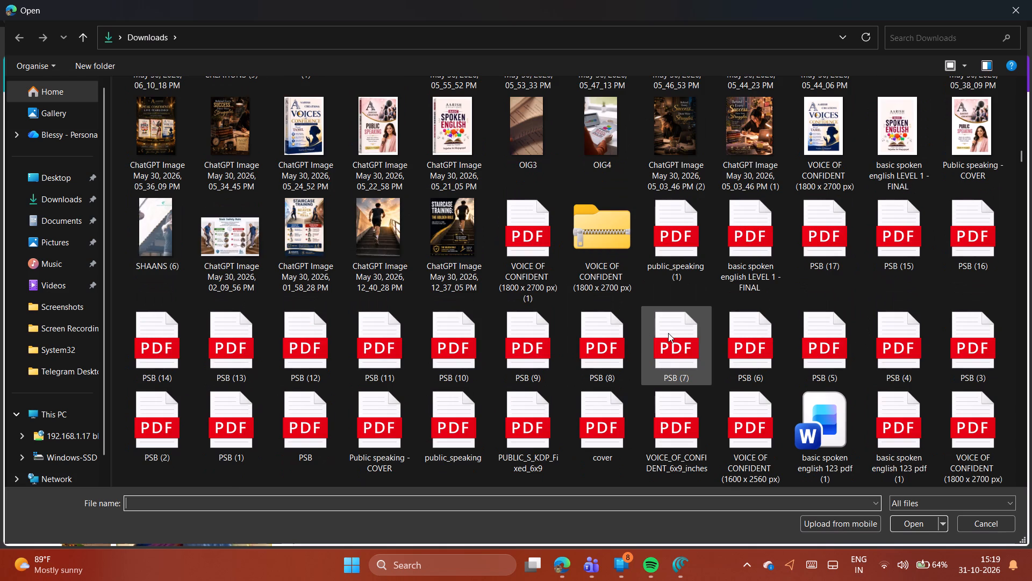
{"action": "scroll", "coordinate": [668, 333], "scroll_direction": "down", "scroll_amount": 2}
{"action": "scroll", "coordinate": [668, 334], "scroll_direction": "up", "scroll_amount": 5}
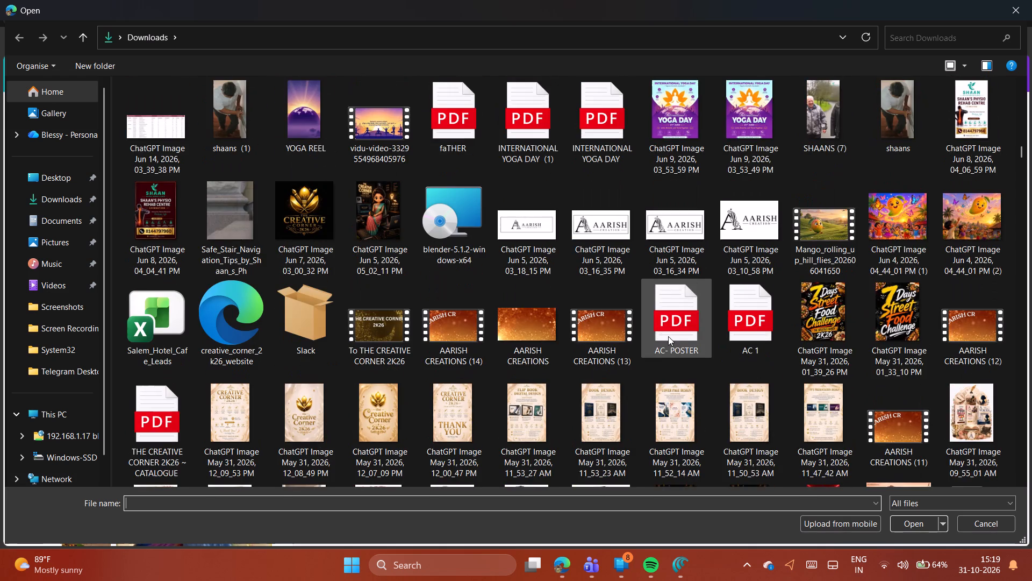
{"action": "scroll", "coordinate": [668, 336], "scroll_direction": "down", "scroll_amount": 2}
{"action": "scroll", "coordinate": [668, 337], "scroll_direction": "up", "scroll_amount": 1}
{"action": "scroll", "coordinate": [668, 338], "scroll_direction": "down", "scroll_amount": 2}
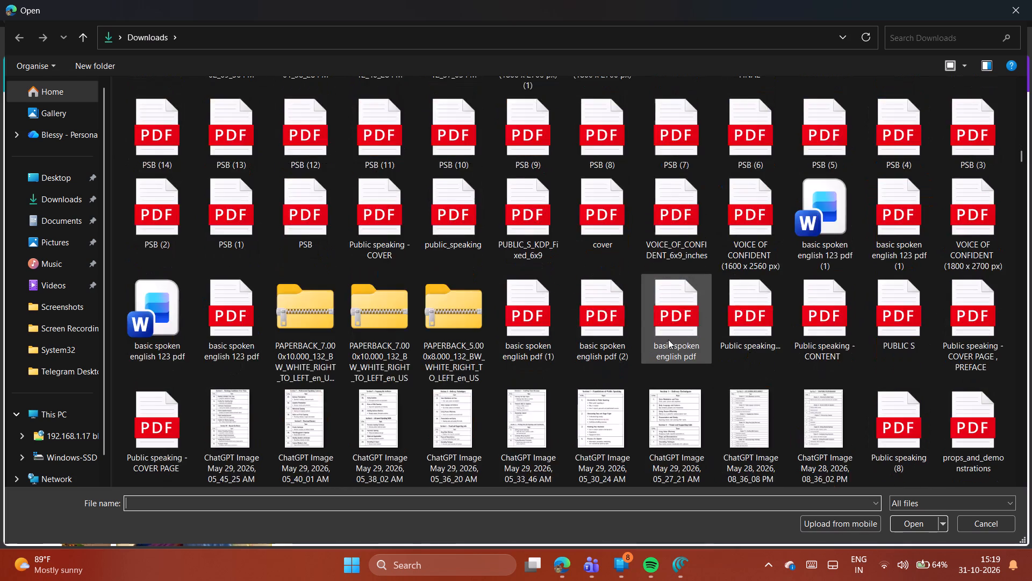
{"action": "scroll", "coordinate": [668, 339], "scroll_direction": "down", "scroll_amount": 8}
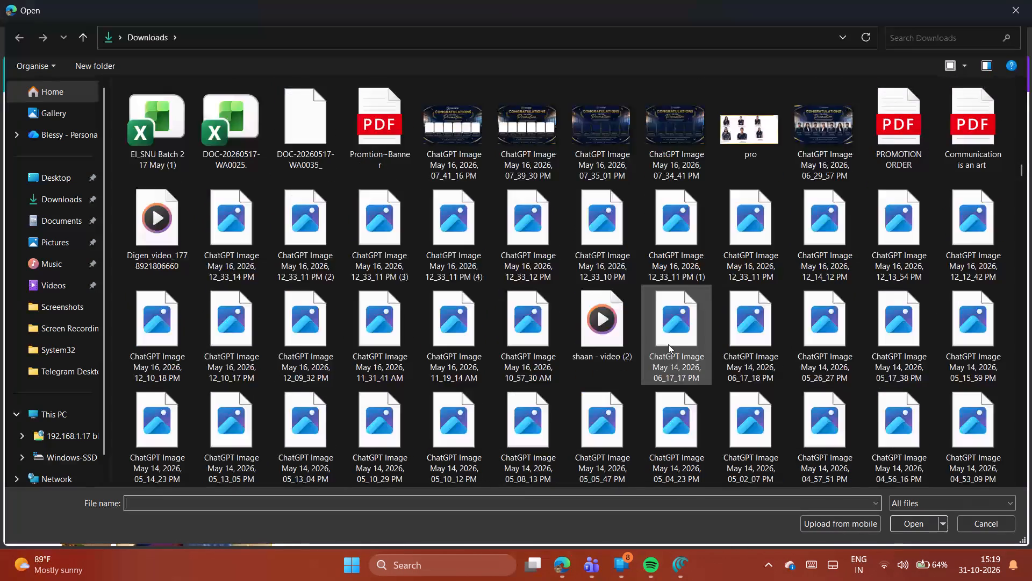
{"action": "scroll", "coordinate": [668, 344], "scroll_direction": "down", "scroll_amount": 4}
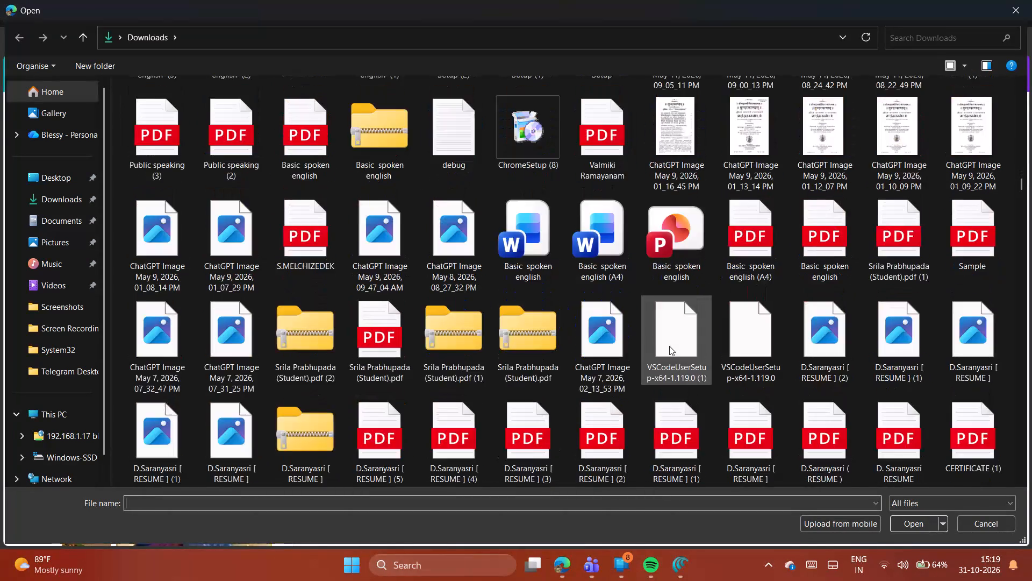
{"action": "scroll", "coordinate": [669, 346], "scroll_direction": "down", "scroll_amount": 3}
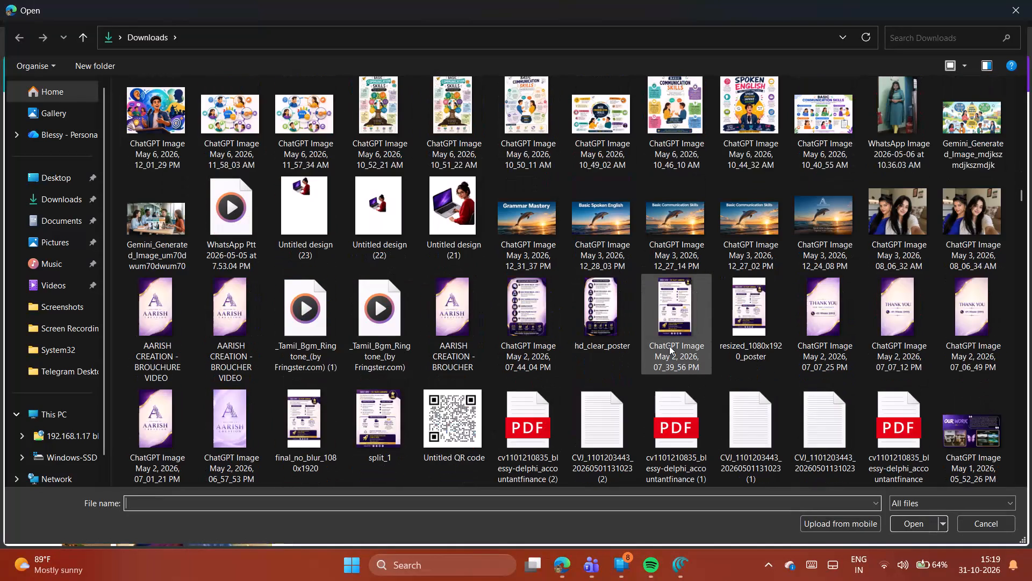
{"action": "scroll", "coordinate": [669, 346], "scroll_direction": "down", "scroll_amount": 7}
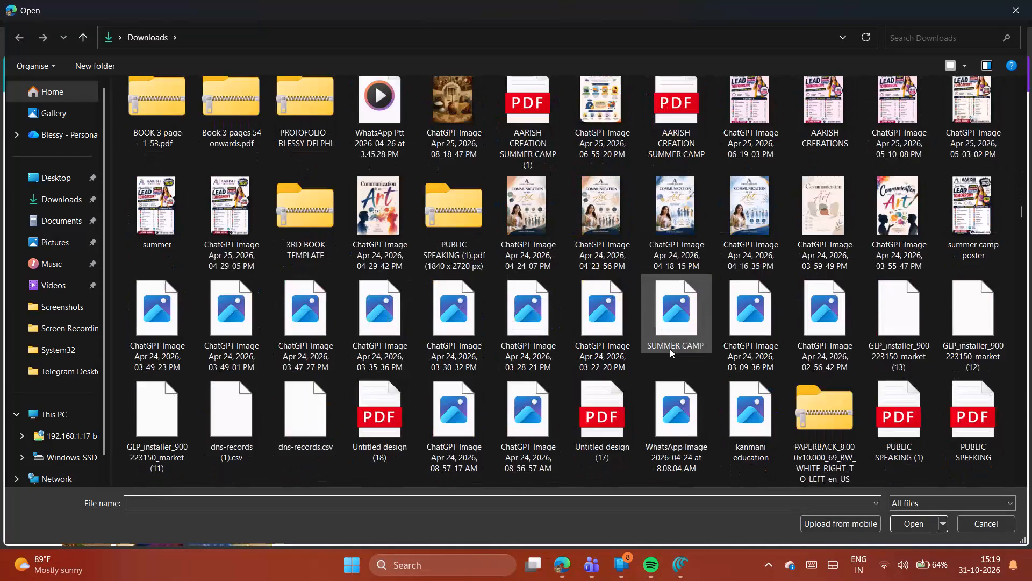
{"action": "scroll", "coordinate": [670, 350], "scroll_direction": "down", "scroll_amount": 6}
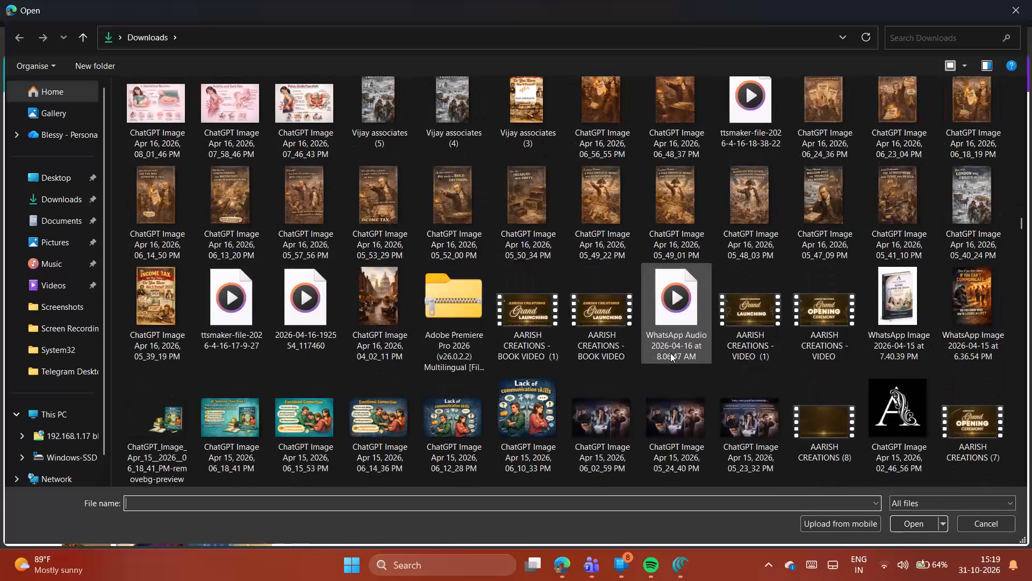
{"action": "scroll", "coordinate": [670, 353], "scroll_direction": "down", "scroll_amount": 2}
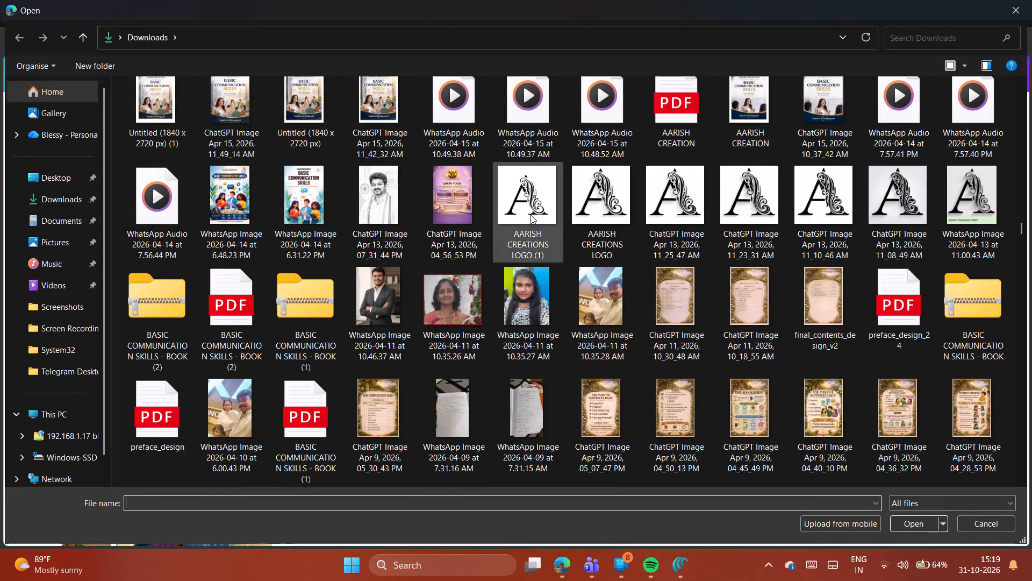
{"action": "double_click", "coordinate": [531, 215]}
{"action": "triple_click", "coordinate": [531, 212]}
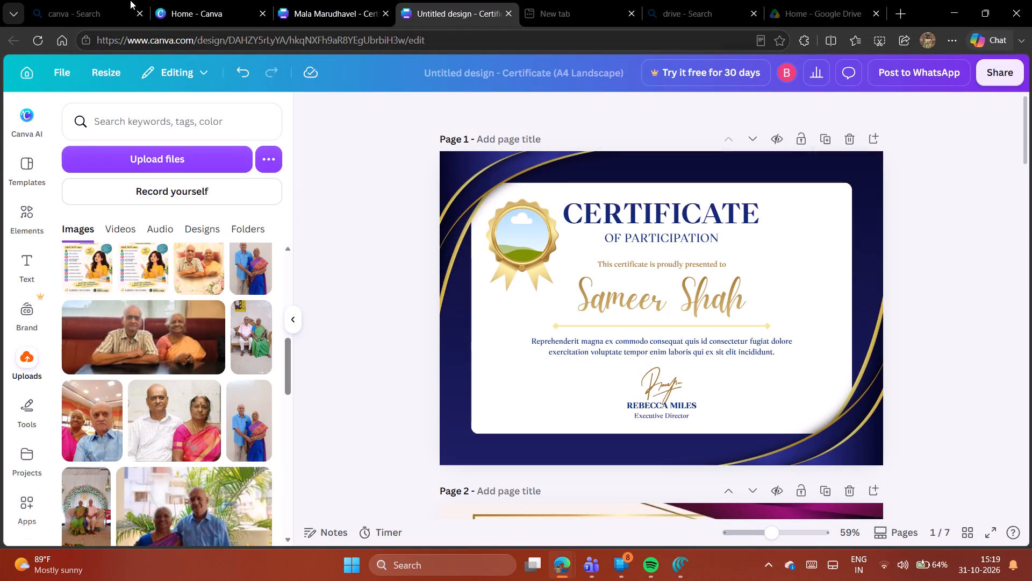
Add the newly uploaded ornate letter A logo from the uploaded images to page 1 of the certificate.
{"action": "left_click_drag", "start_coordinate": [290, 384], "coordinate": [288, 384]}
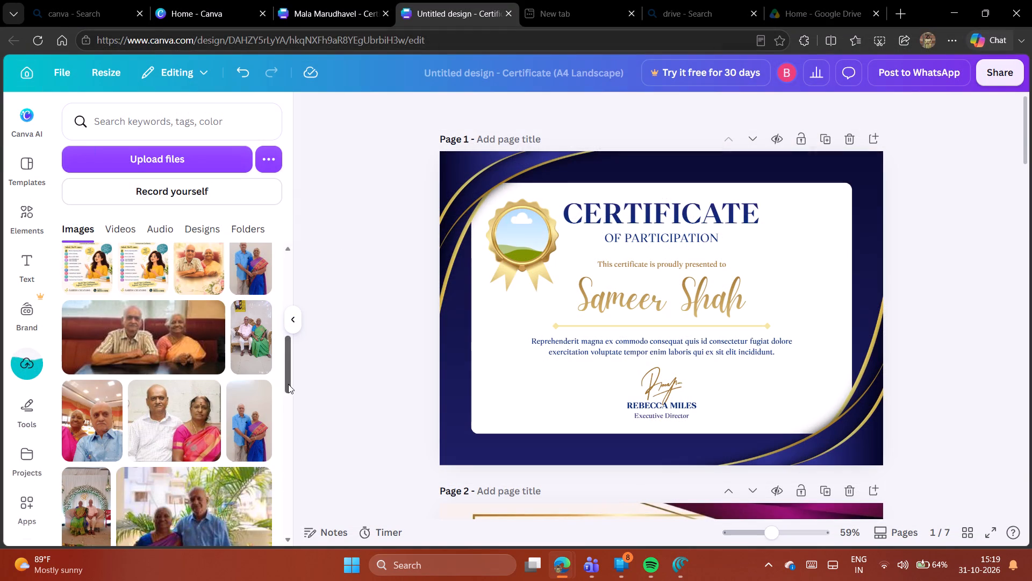
{"action": "left_click_drag", "start_coordinate": [288, 384], "coordinate": [285, 383]}
{"action": "left_click_drag", "start_coordinate": [285, 375], "coordinate": [295, 207]}
{"action": "left_click", "coordinate": [78, 274]}
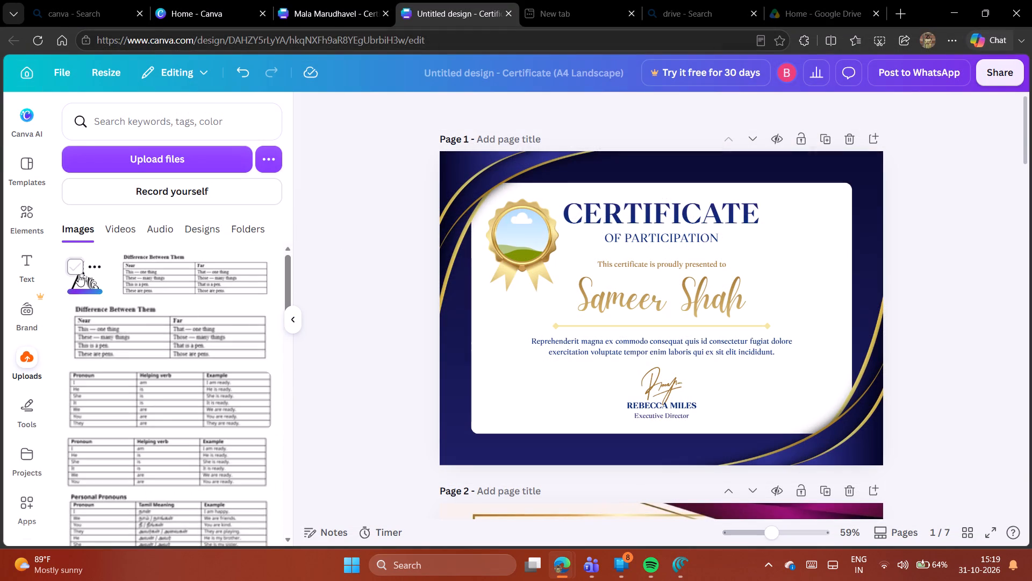
{"action": "left_click", "coordinate": [80, 277]}
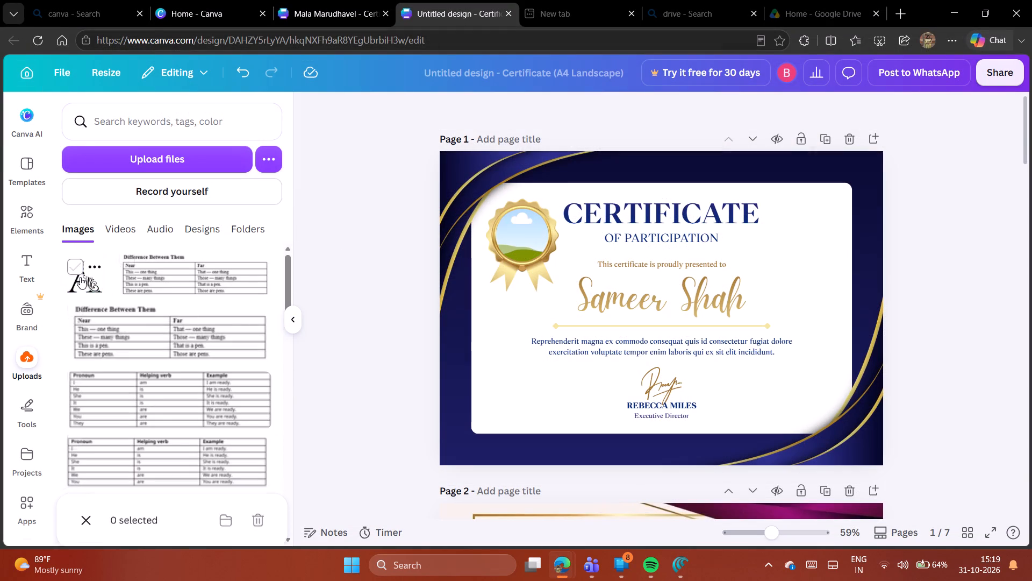
{"action": "left_click", "coordinate": [311, 348]}
{"action": "left_click", "coordinate": [80, 281]}
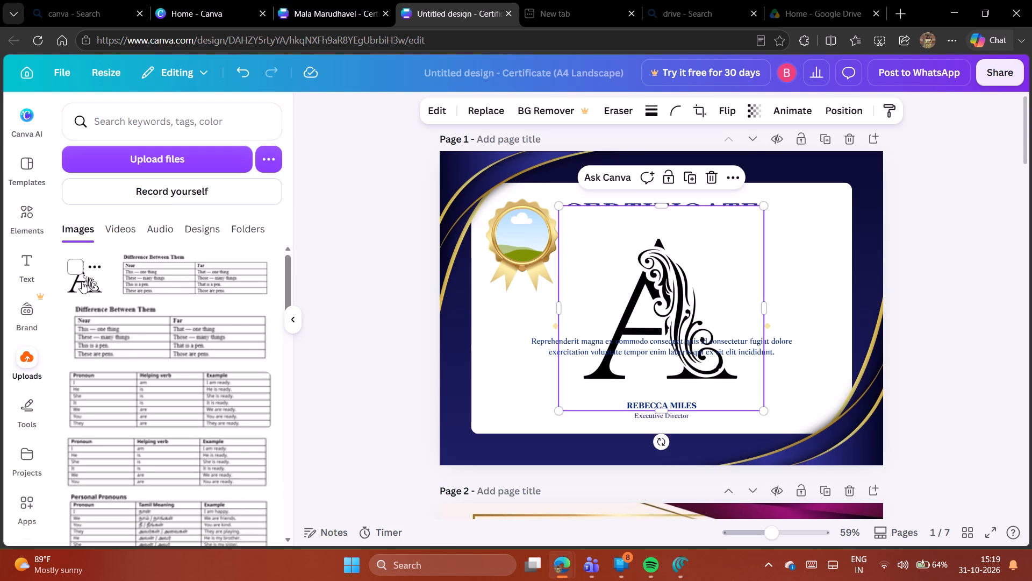
Shrink the letter A logo to fit within the gold medal and place it over the medal's circular landscape picture on page 1.
{"action": "left_click_drag", "start_coordinate": [763, 412], "coordinate": [730, 368]}
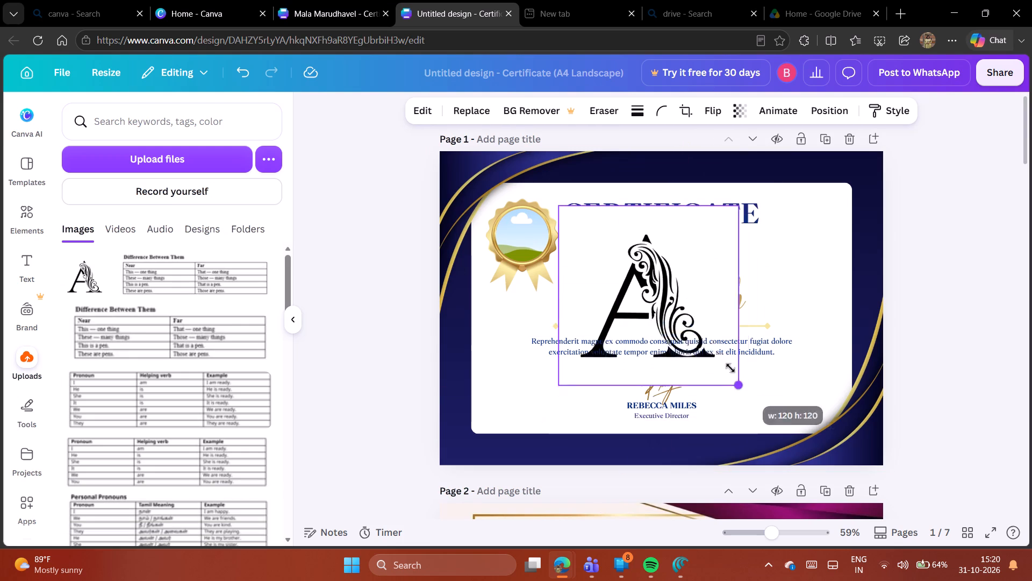
{"action": "left_click_drag", "start_coordinate": [730, 368], "coordinate": [641, 303]}
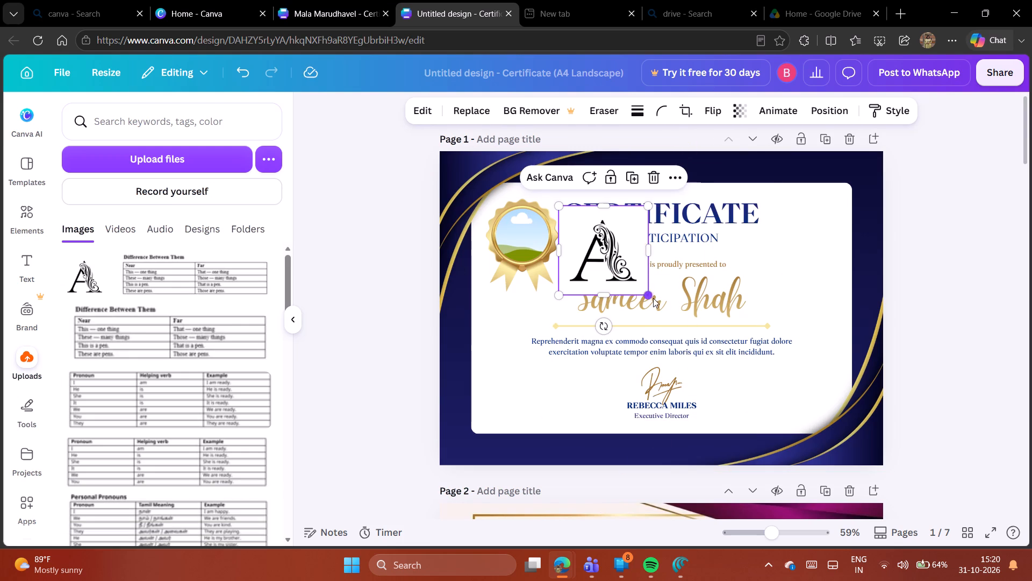
{"action": "left_click", "coordinate": [653, 298]}
{"action": "left_click", "coordinate": [636, 279]}
{"action": "left_click_drag", "start_coordinate": [646, 293], "coordinate": [600, 241]}
{"action": "left_click_drag", "start_coordinate": [585, 231], "coordinate": [574, 232]}
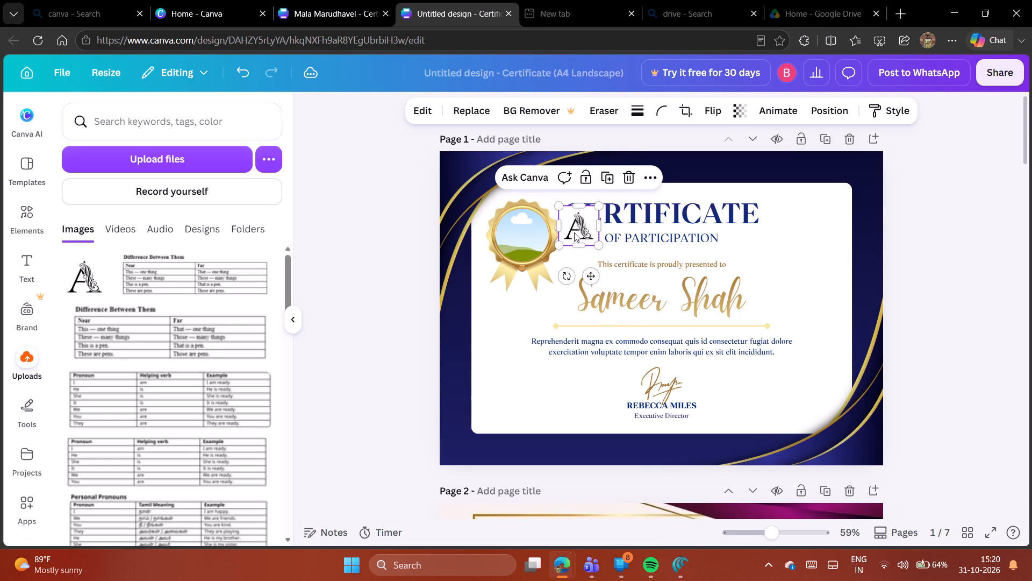
{"action": "left_click_drag", "start_coordinate": [574, 232], "coordinate": [534, 237]}
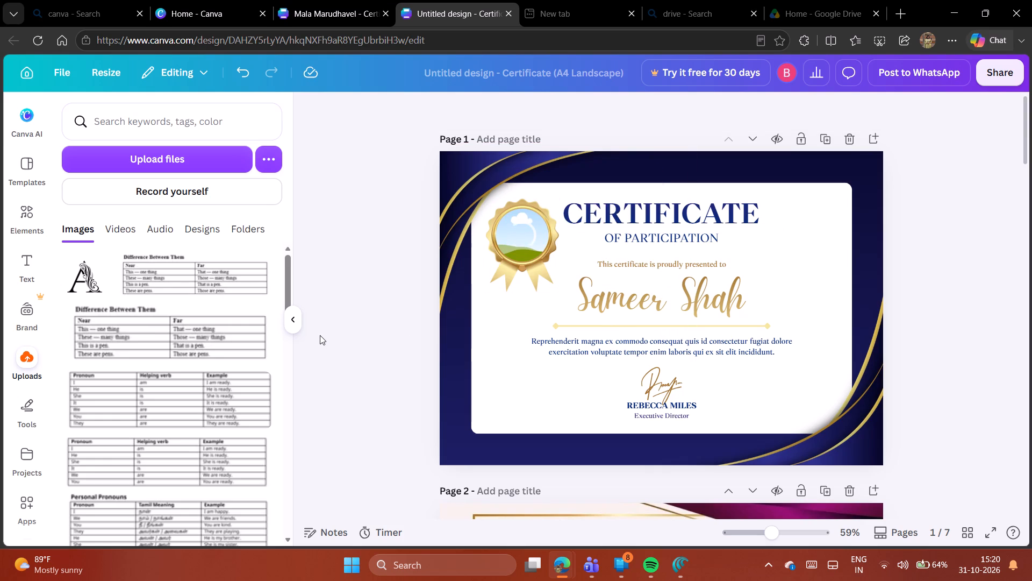
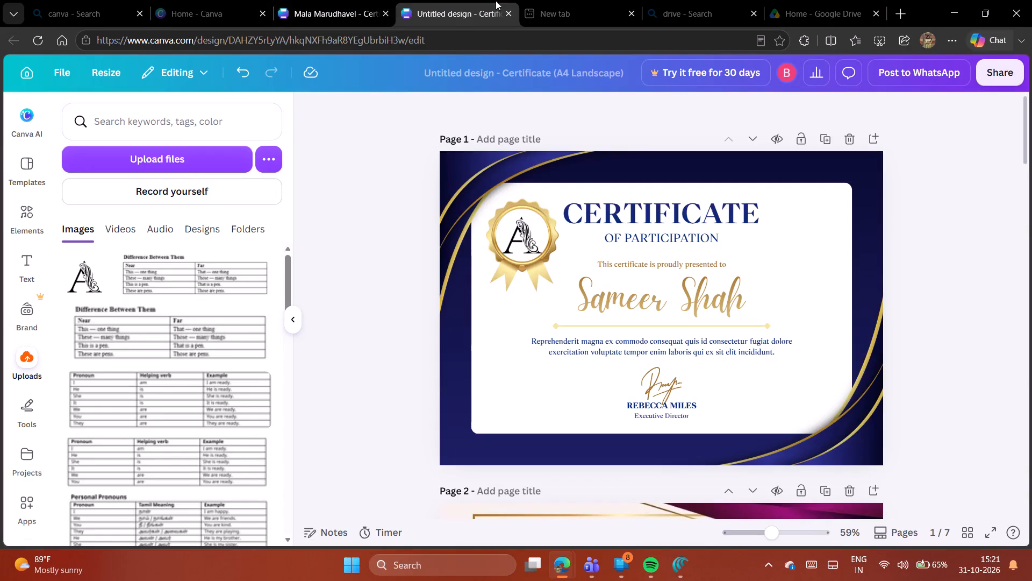
Switch to the already open certificates design and add the uploaded ornate letter A logo to its blank page 4.
{"action": "left_click", "coordinate": [332, 0]}
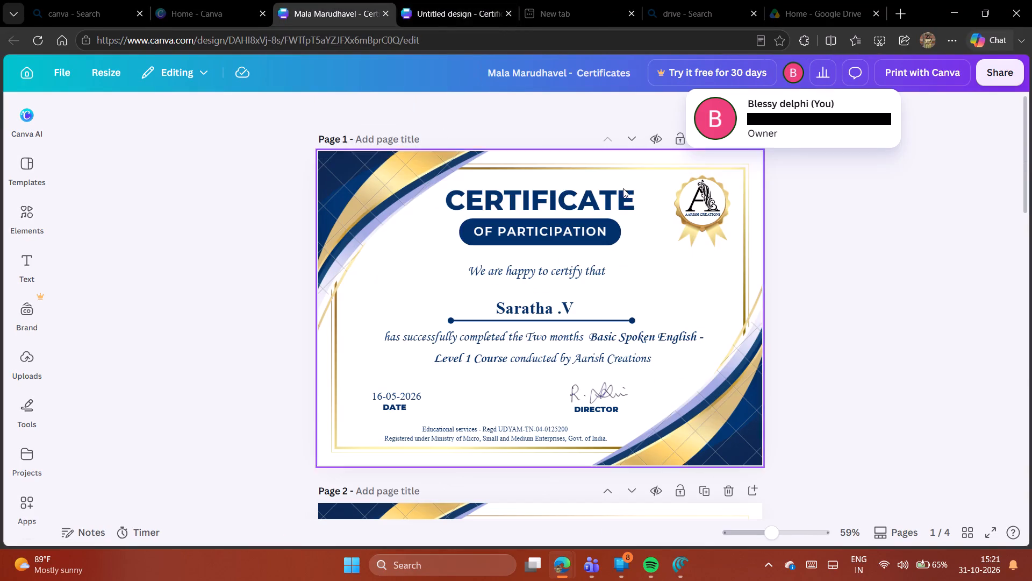
{"action": "left_click", "coordinate": [865, 226]}
{"action": "scroll", "coordinate": [575, 310], "scroll_direction": "down", "scroll_amount": 18}
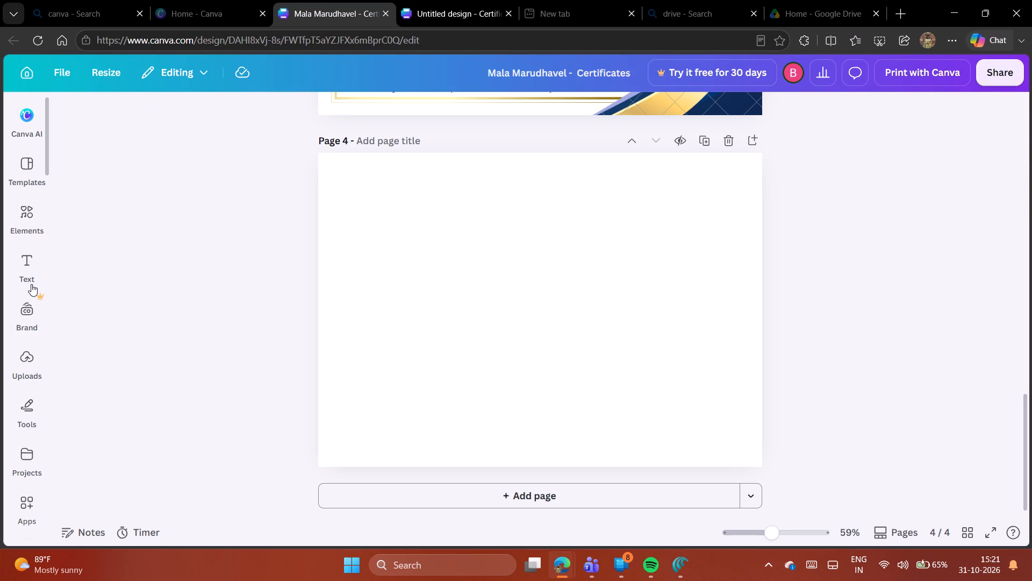
{"action": "left_click", "coordinate": [21, 366]}
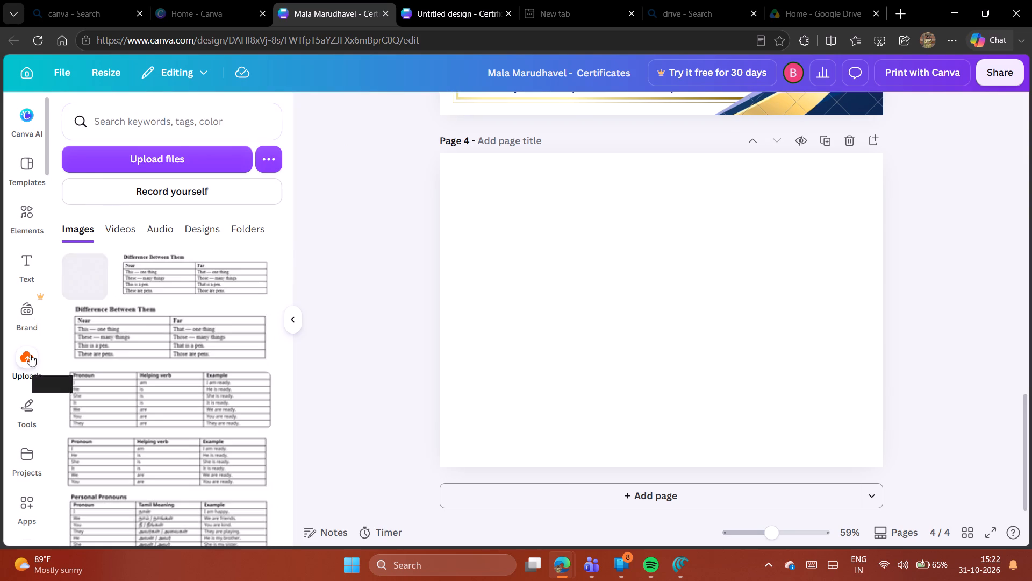
{"action": "left_click", "coordinate": [83, 285]}
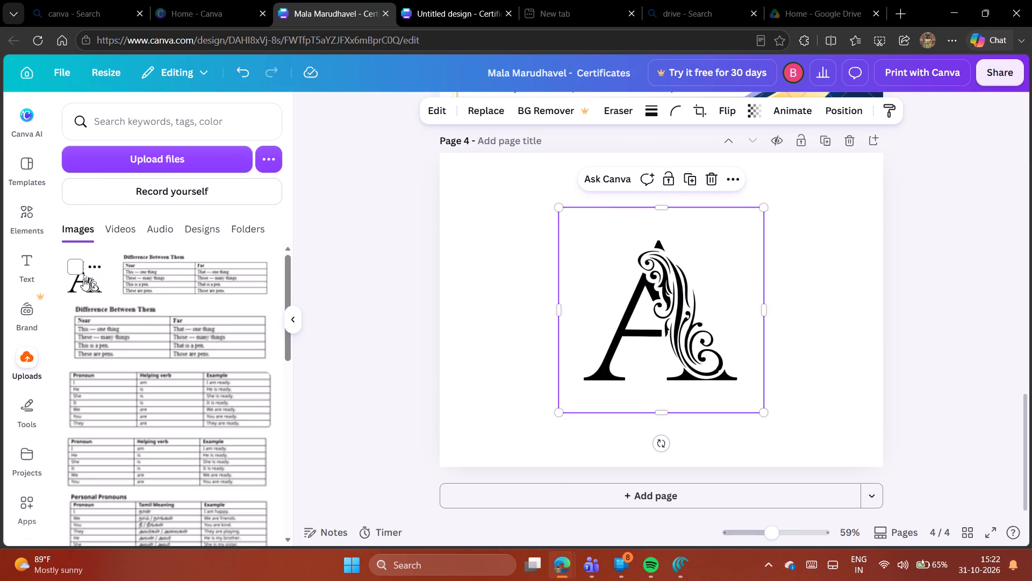
Shrink the letter A logo on page 4 slightly, to about 13 by 13.
{"action": "left_click", "coordinate": [963, 259]}
{"action": "left_click", "coordinate": [704, 316]}
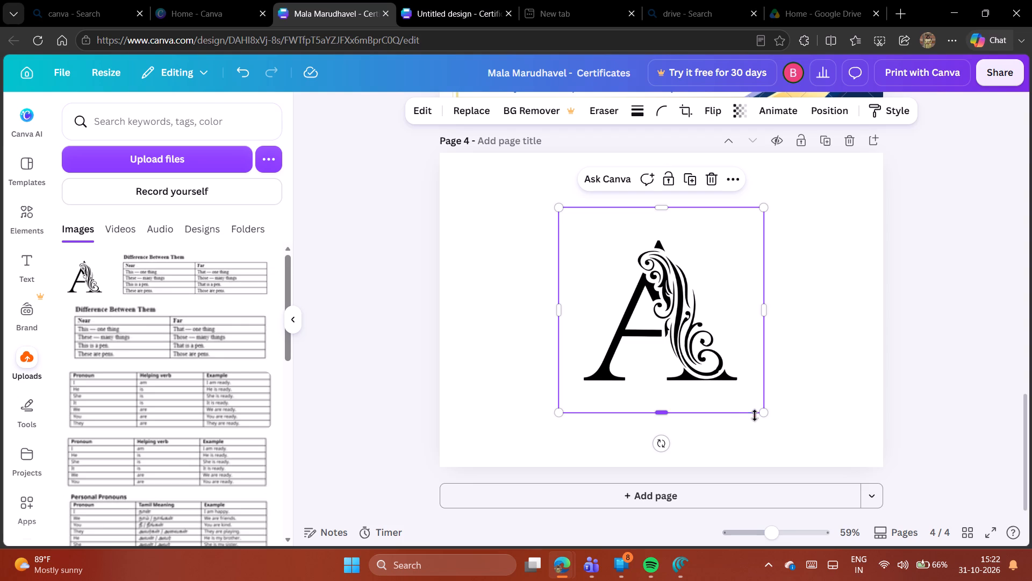
{"action": "left_click_drag", "start_coordinate": [763, 414], "coordinate": [734, 428]}
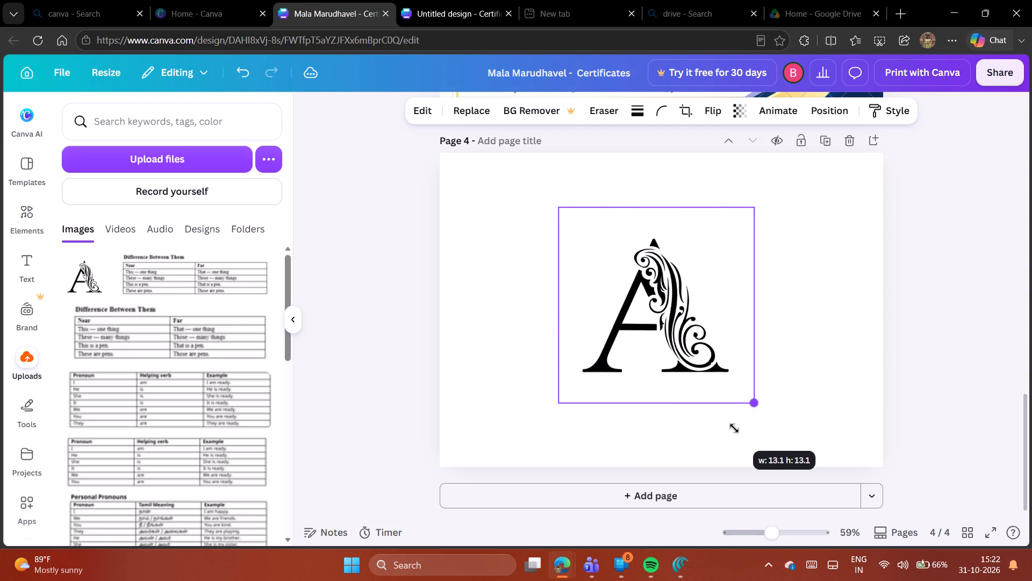
{"action": "left_click_drag", "start_coordinate": [734, 428], "coordinate": [739, 424]}
{"action": "left_click", "coordinate": [956, 389]}
Add a subheading to page 4 reading "AARISH CREATIONS".
{"action": "left_click", "coordinate": [28, 266]}
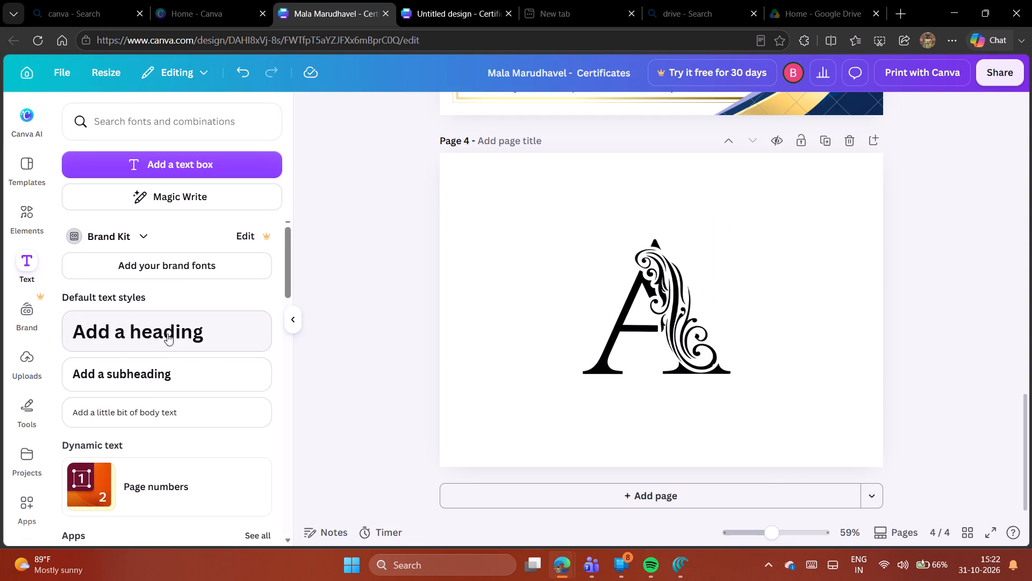
{"action": "left_click", "coordinate": [129, 374]}
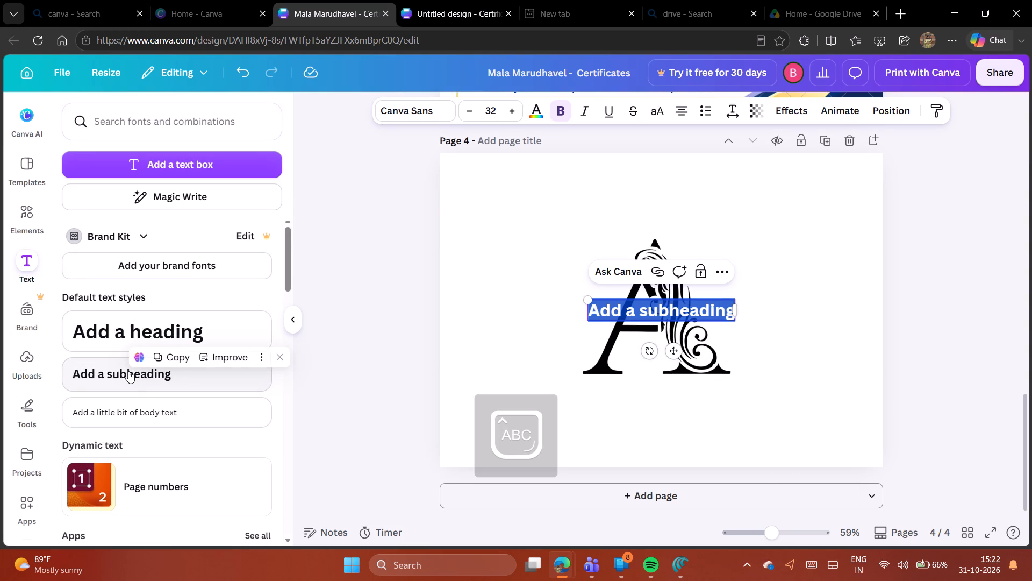
{"action": "type", "text": "AAR"}
{"action": "type", "text": "ISH CREATIONS"}
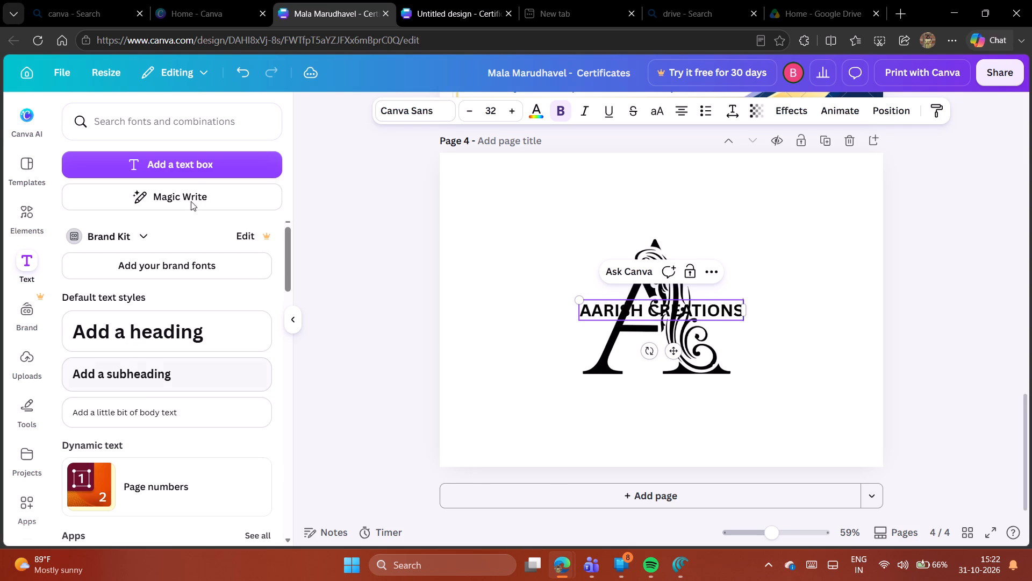
{"action": "left_click_drag", "start_coordinate": [844, 333], "coordinate": [839, 331]}
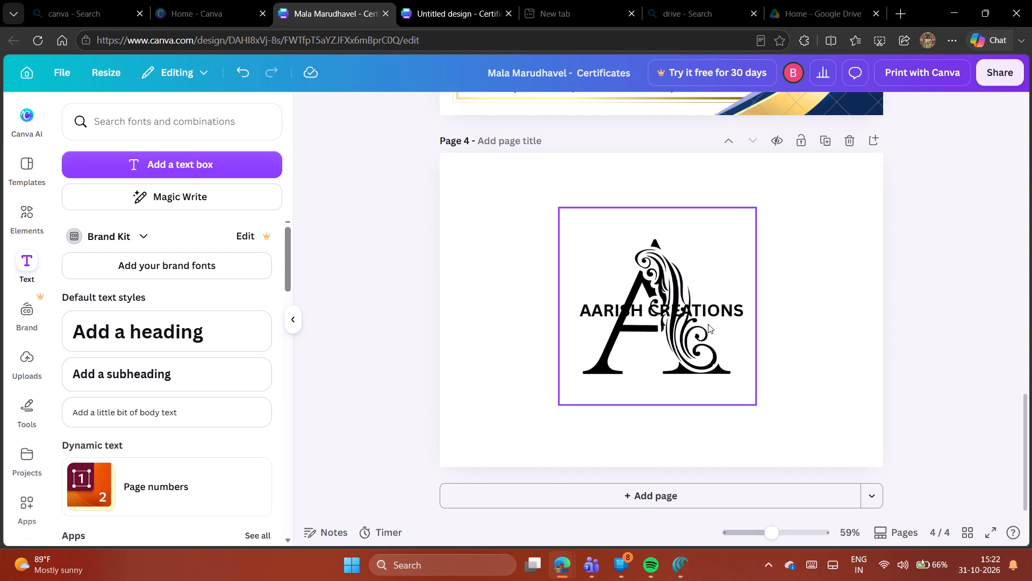
Move the AARISH CREATIONS text directly beneath the letter A on page 4 and centre it on the logo.
{"action": "left_click_drag", "start_coordinate": [708, 313], "coordinate": [708, 391]}
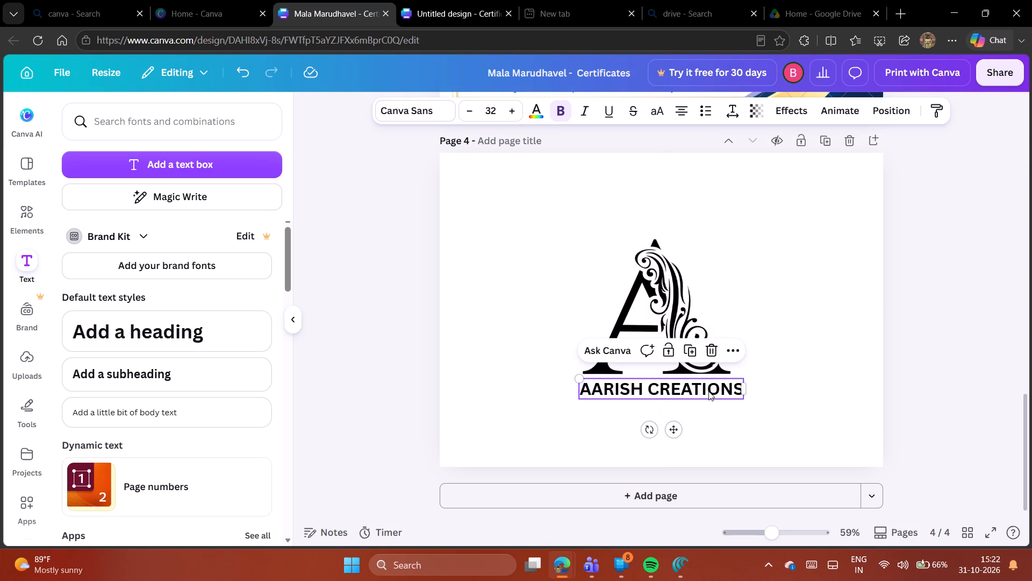
{"action": "left_click", "coordinate": [857, 401]}
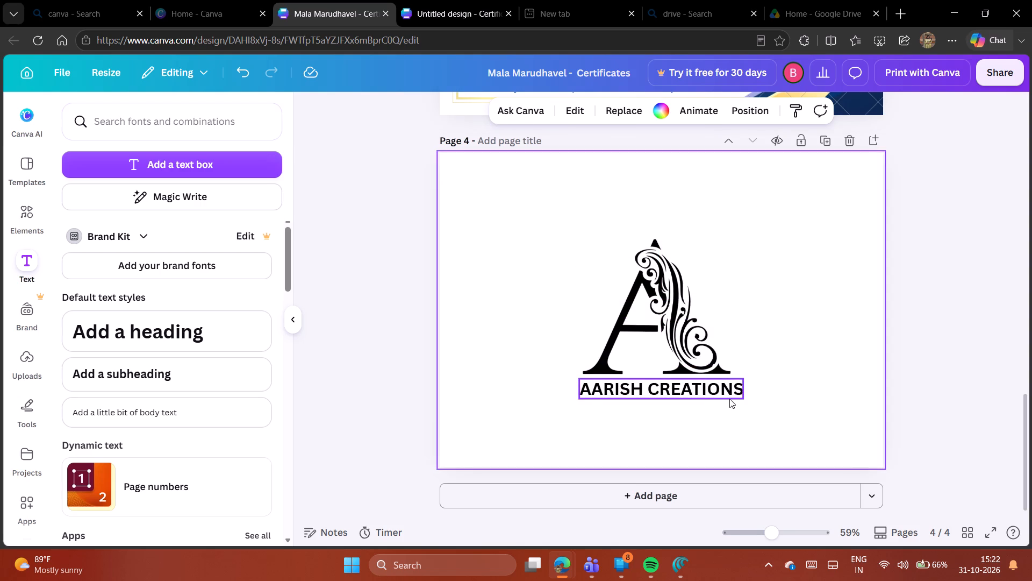
{"action": "left_click", "coordinate": [721, 391]}
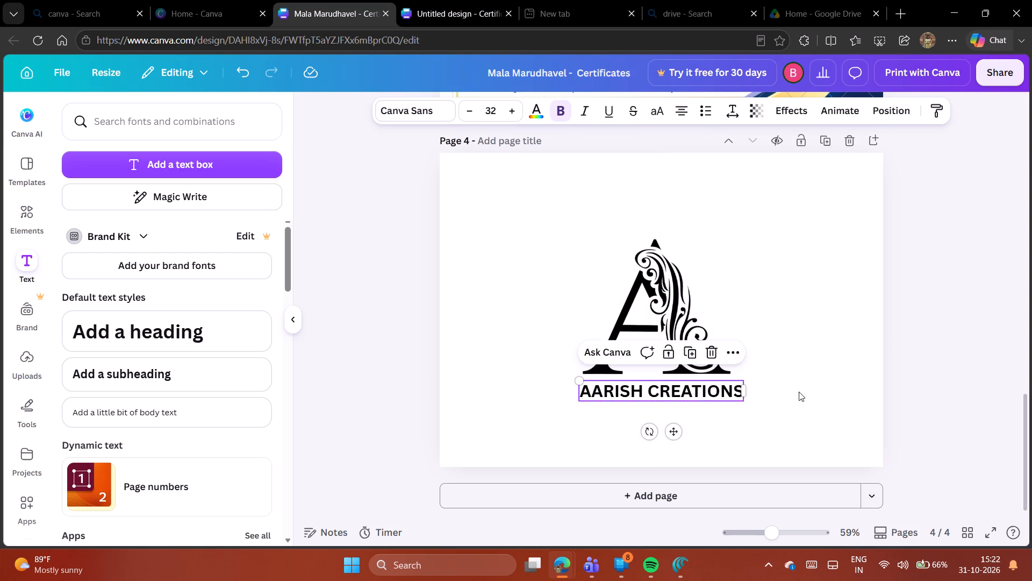
{"action": "left_click", "coordinate": [853, 391]}
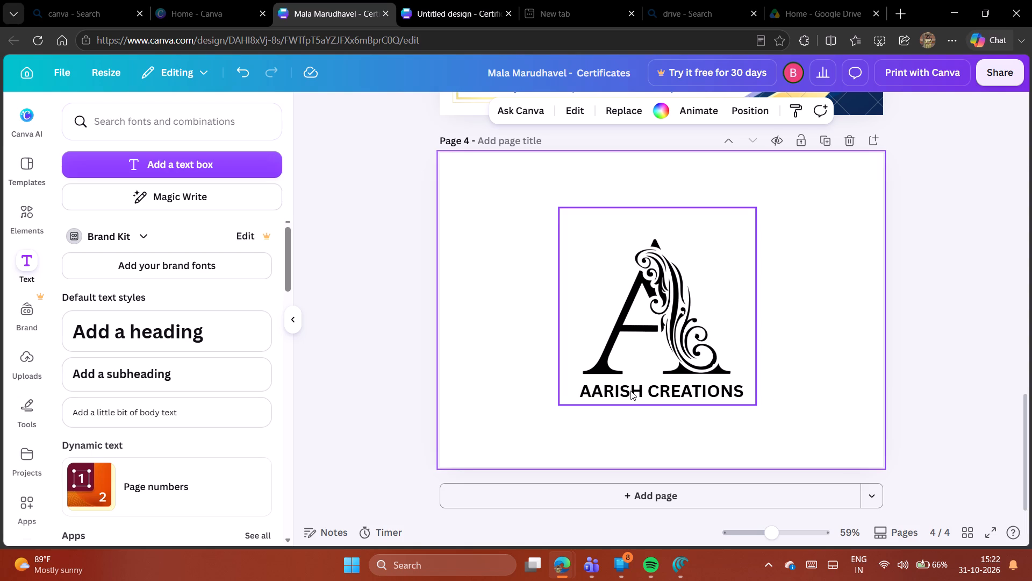
{"action": "left_click_drag", "start_coordinate": [670, 394], "coordinate": [665, 392]}
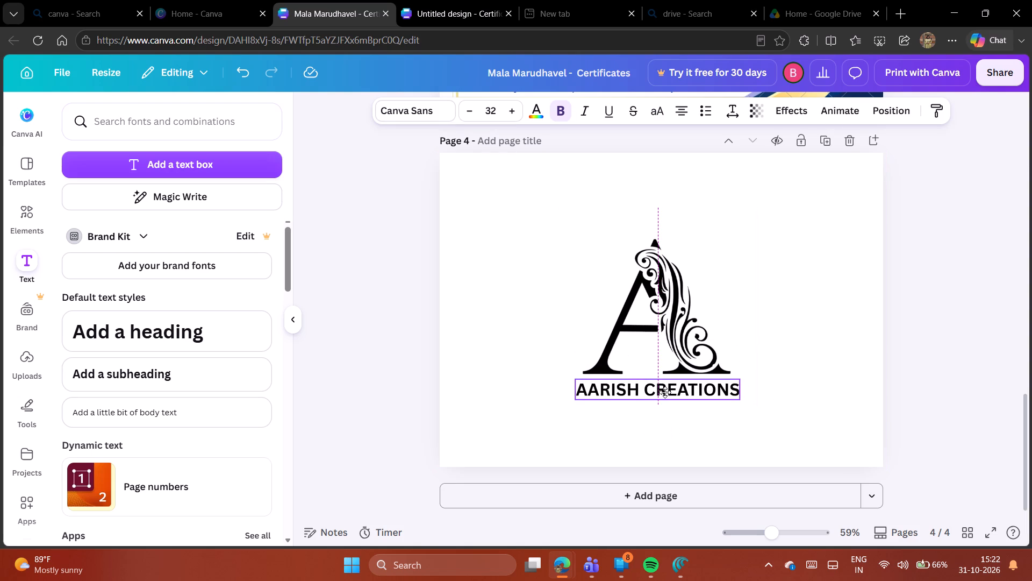
{"action": "left_click_drag", "start_coordinate": [665, 392], "coordinate": [665, 392]}
{"action": "left_click", "coordinate": [833, 404]}
Capture a screenshot of the page 4 area containing the letter A logo and the AARISH CREATIONS text.
{"action": "key", "text": "Print"}
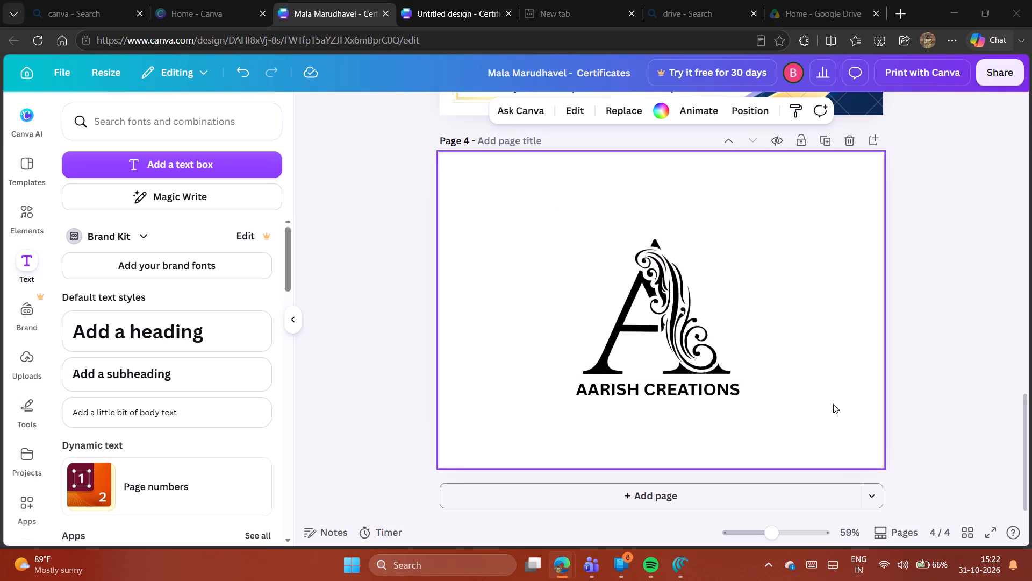
{"action": "left_click_drag", "start_coordinate": [496, 207], "coordinate": [529, 391]}
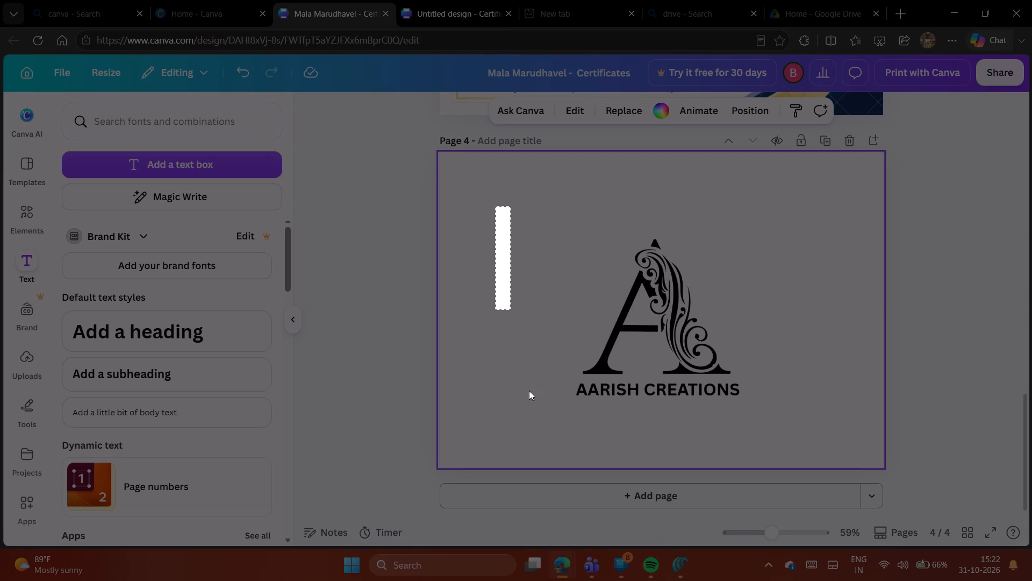
{"action": "left_click_drag", "start_coordinate": [529, 391], "coordinate": [790, 419]}
Return to the untitled certificate design and undo the placement of the plain letter A logo in the medal.
{"action": "left_click", "coordinate": [414, 0]}
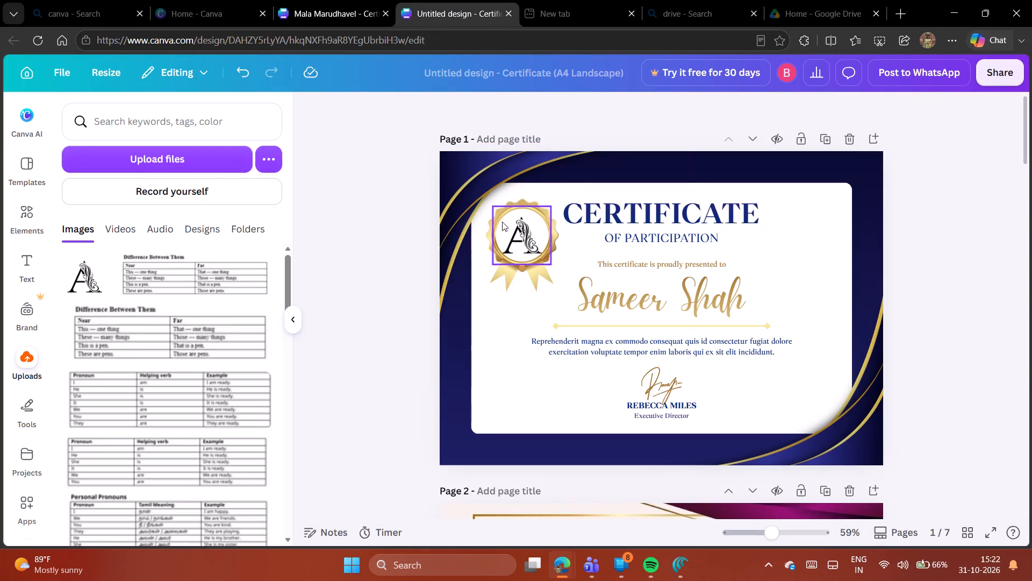
{"action": "left_click", "coordinate": [250, 73]}
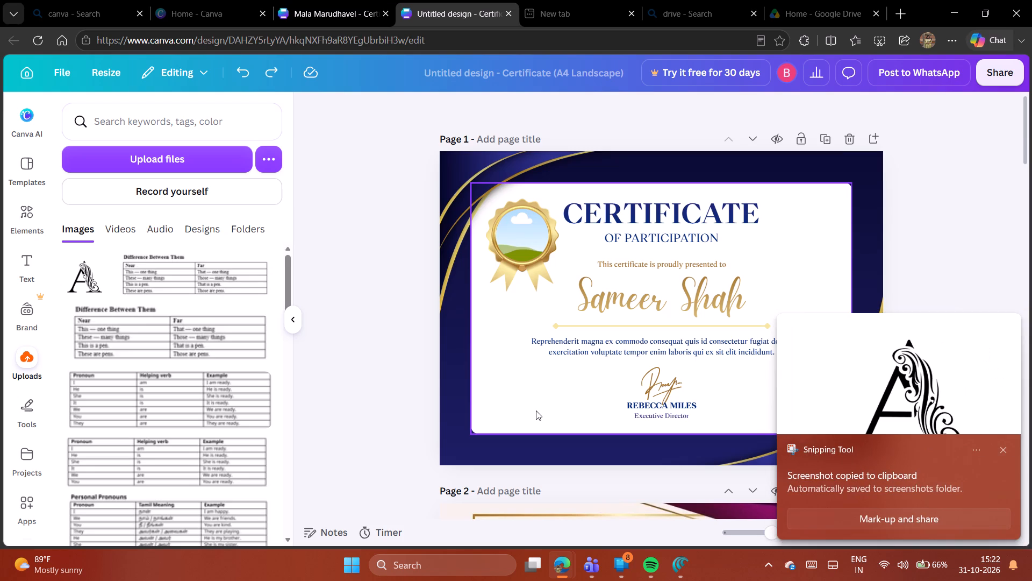
Paste the captured logo with the AARISH CREATIONS text onto page 1 and dismiss the screenshot notification.
{"action": "key", "text": "ctrl+v"}
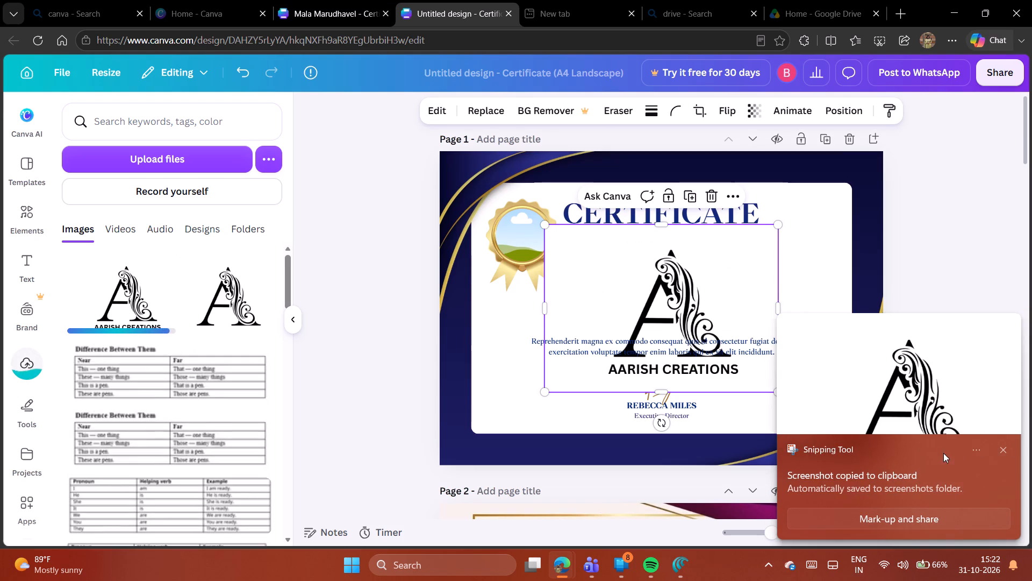
{"action": "left_click", "coordinate": [1005, 452]}
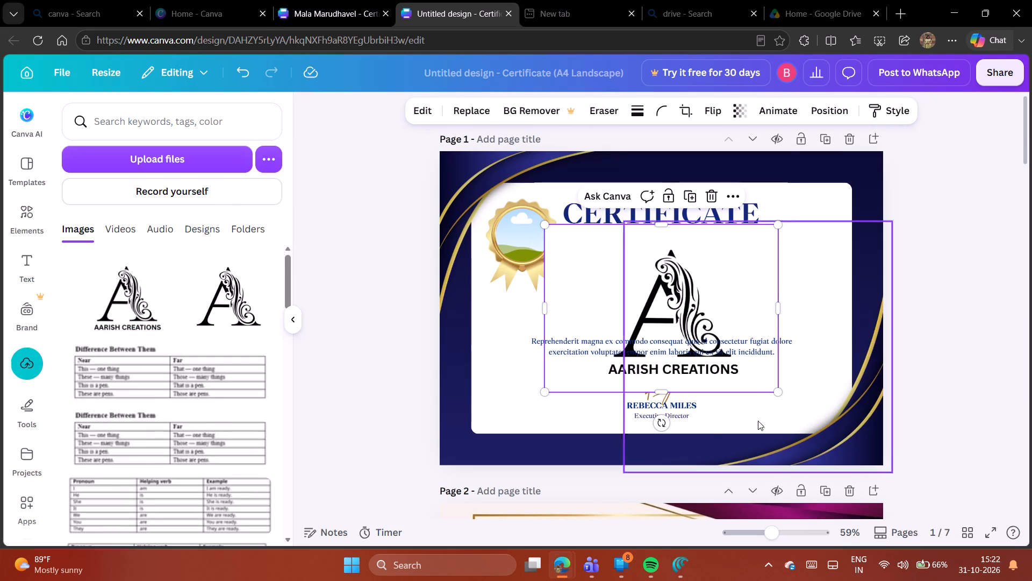
Shrink the pasted logo on page 1 to roughly the medal's size and place it inside the medal's circular frame.
{"action": "left_click_drag", "start_coordinate": [781, 394], "coordinate": [629, 283]}
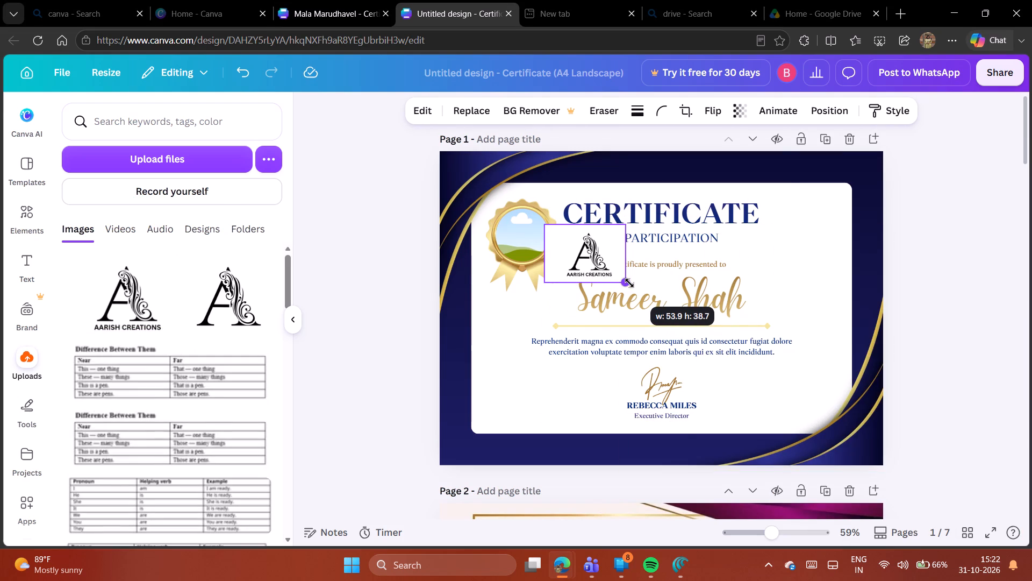
{"action": "left_click_drag", "start_coordinate": [629, 283], "coordinate": [615, 277]}
{"action": "left_click_drag", "start_coordinate": [599, 263], "coordinate": [548, 244]}
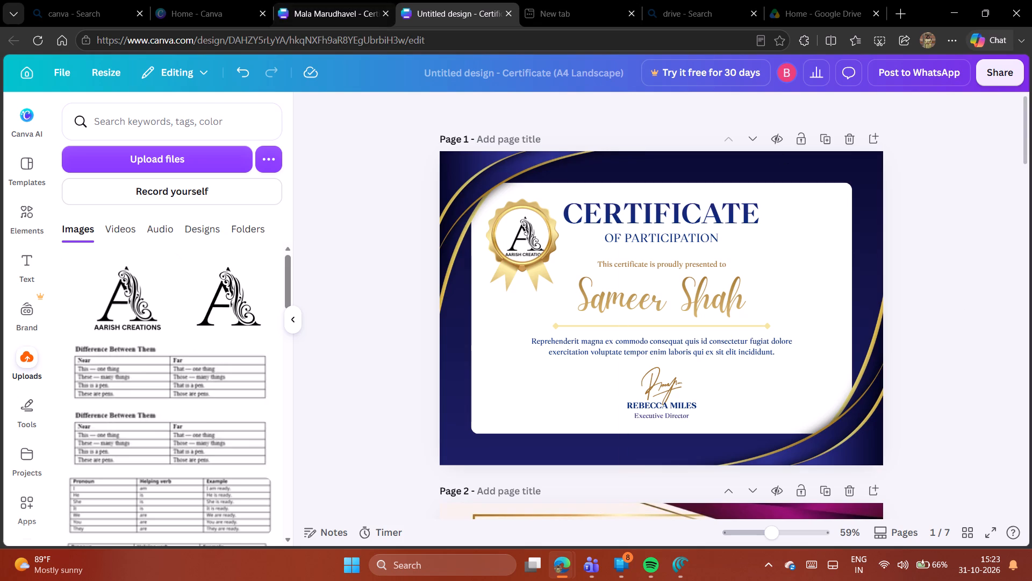
Shrink and recentre the logo image within the medal's frame so the full AARISH CREATIONS text fits, and apply the change.
{"action": "triple_click", "coordinate": [520, 234]}
{"action": "left_click", "coordinate": [520, 234]}
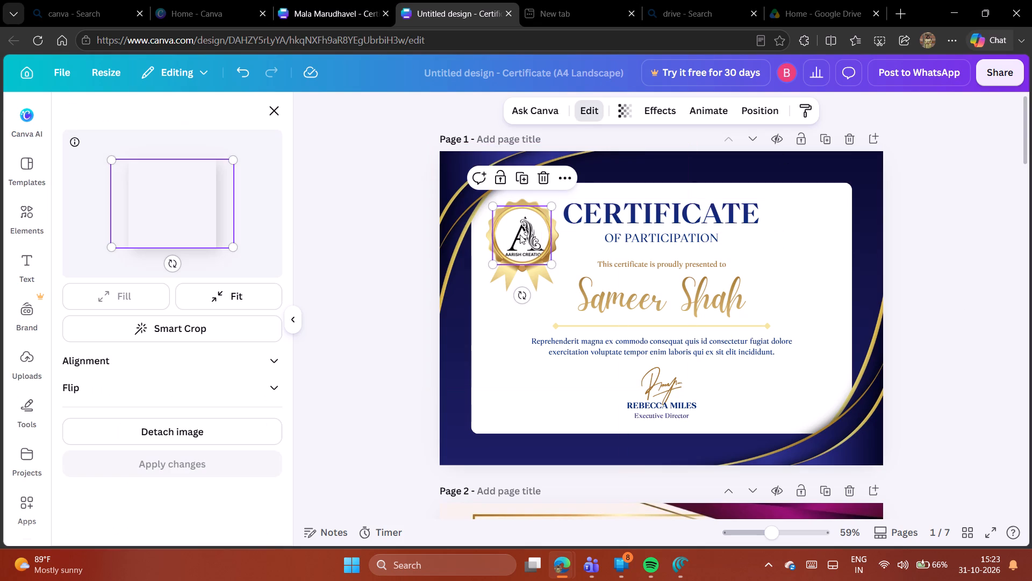
{"action": "left_click_drag", "start_coordinate": [232, 250], "coordinate": [223, 244]}
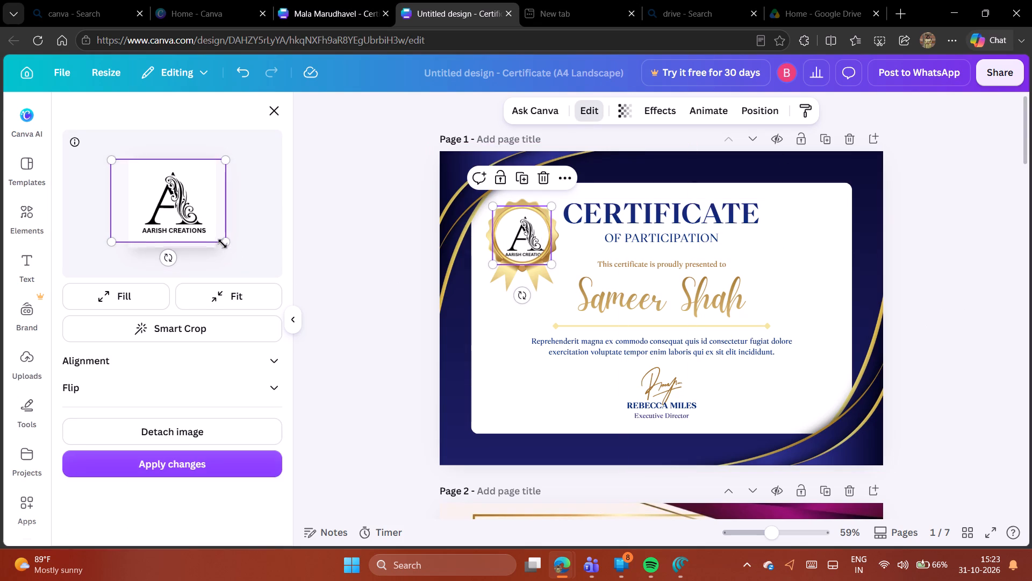
{"action": "left_click_drag", "start_coordinate": [223, 244], "coordinate": [213, 237]}
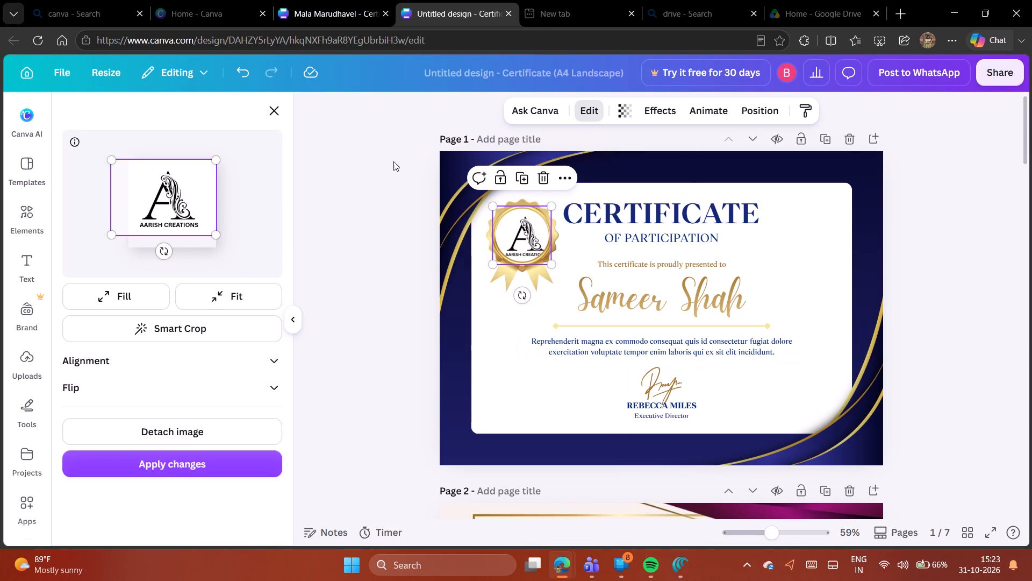
{"action": "left_click_drag", "start_coordinate": [111, 235], "coordinate": [123, 232]}
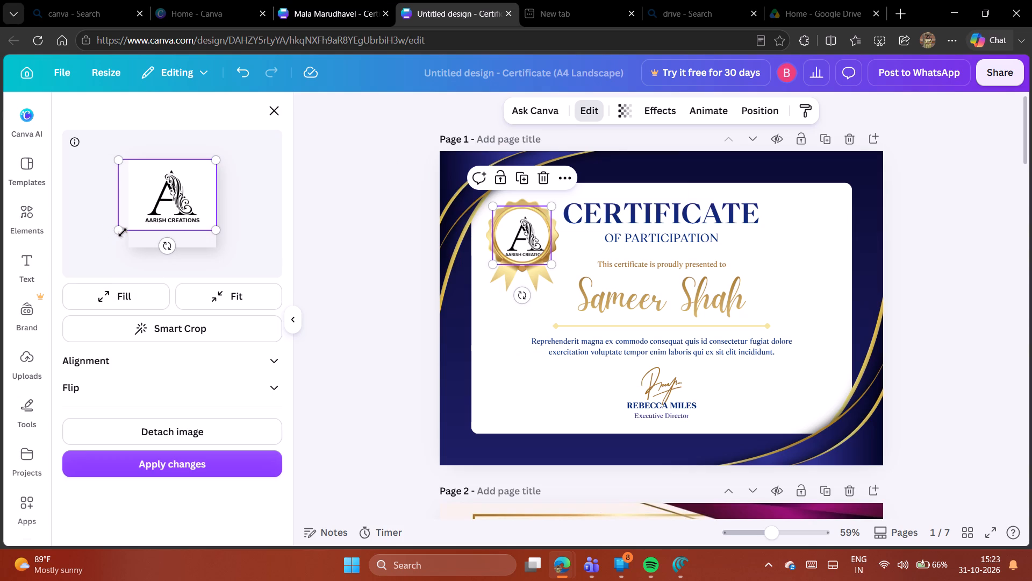
{"action": "left_click_drag", "start_coordinate": [123, 232], "coordinate": [123, 232]}
{"action": "left_click_drag", "start_coordinate": [181, 204], "coordinate": [178, 211]}
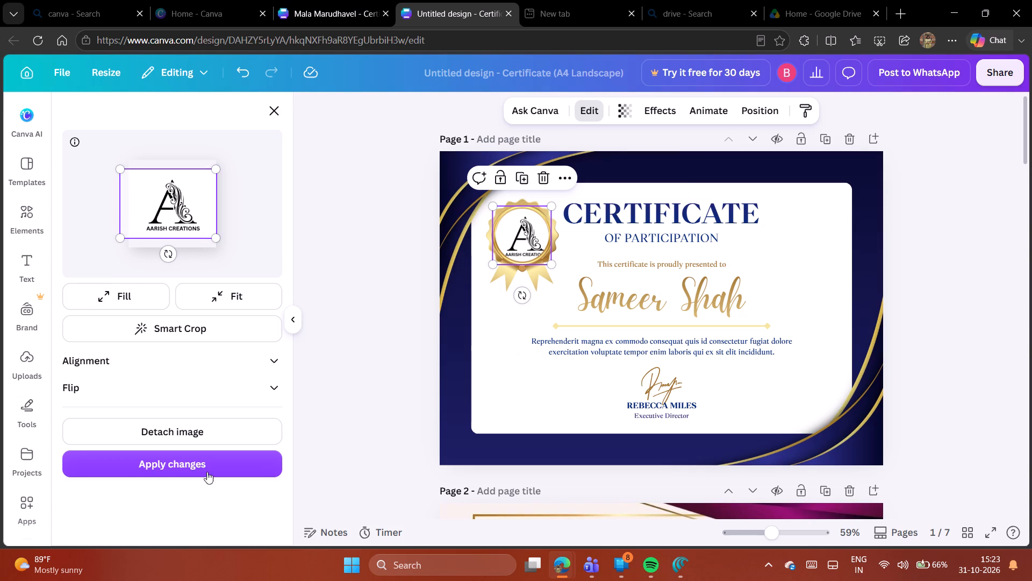
{"action": "left_click", "coordinate": [204, 457]}
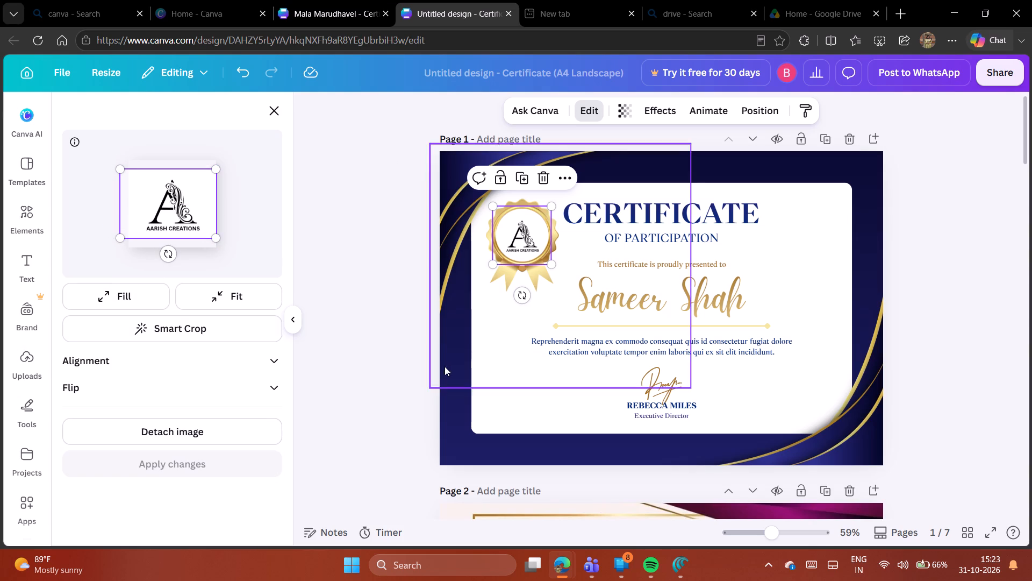
{"action": "left_click", "coordinate": [894, 262]}
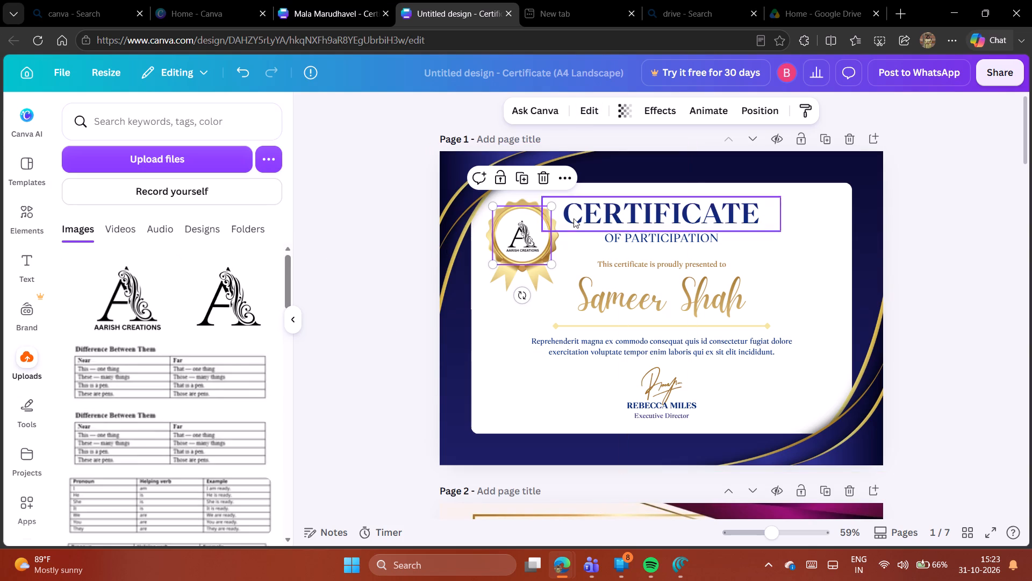
Reopen the medal image for cropping, enlarge the logo within its circular frame, and apply the change.
{"action": "left_click", "coordinate": [527, 244]}
{"action": "triple_click", "coordinate": [520, 231]}
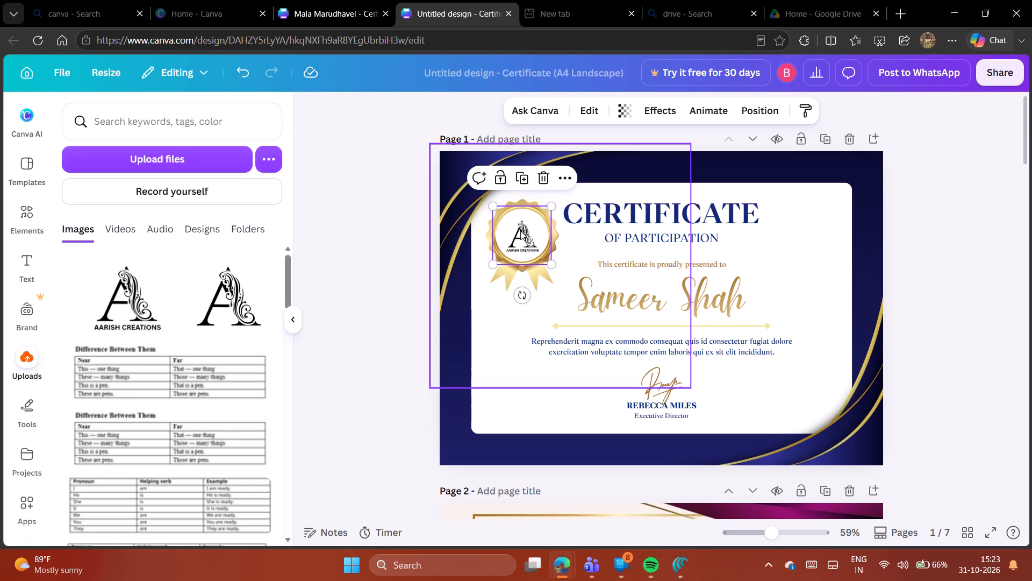
{"action": "left_click_drag", "start_coordinate": [213, 237], "coordinate": [218, 240]}
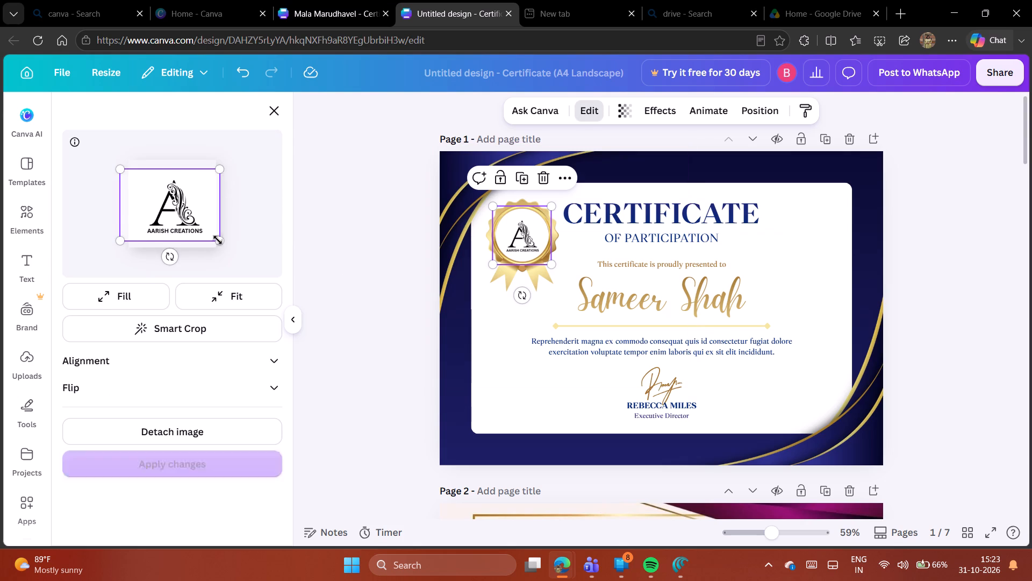
{"action": "left_click_drag", "start_coordinate": [218, 240], "coordinate": [224, 247]}
{"action": "left_click_drag", "start_coordinate": [122, 172], "coordinate": [122, 172]}
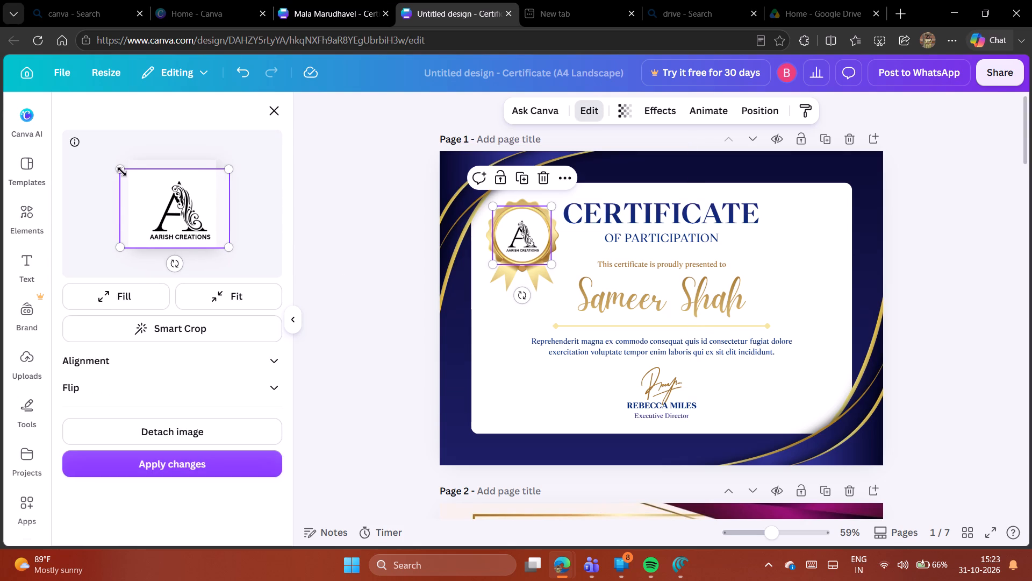
{"action": "left_click_drag", "start_coordinate": [122, 172], "coordinate": [103, 153]}
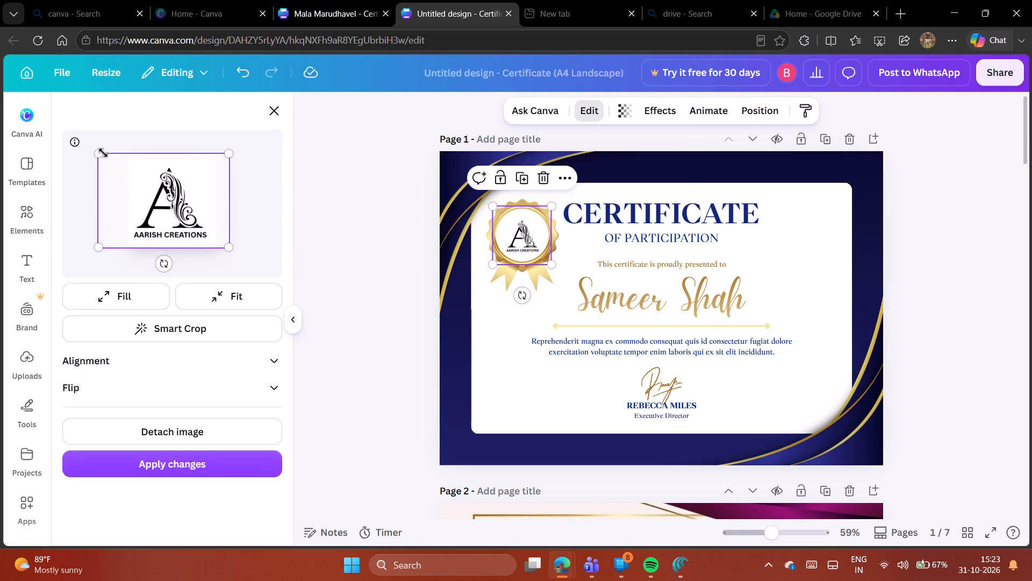
{"action": "left_click_drag", "start_coordinate": [103, 153], "coordinate": [103, 153]}
{"action": "left_click", "coordinate": [210, 463]}
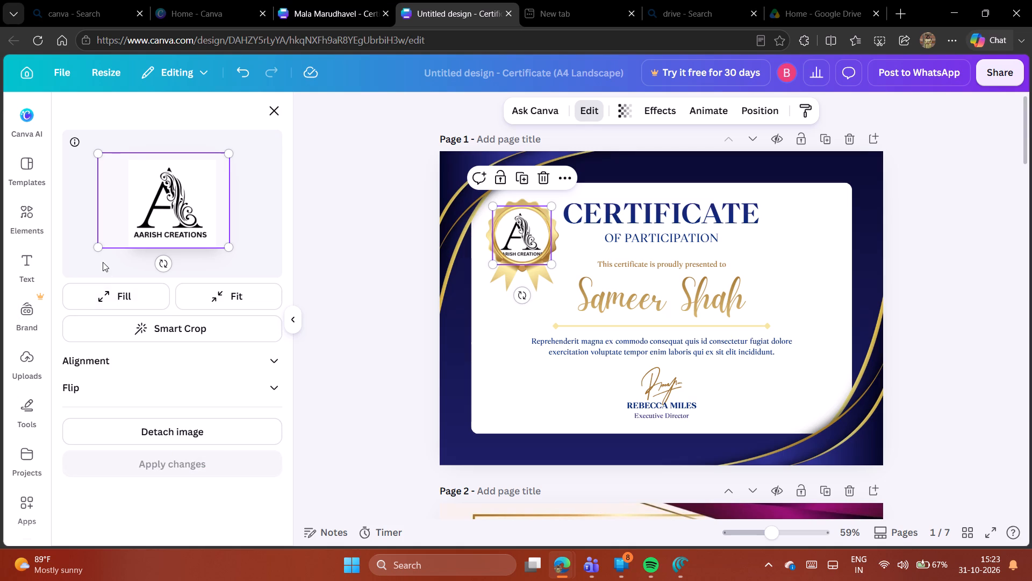
Shrink the logo within the medal's circular frame on page 1 so the full AARISH CREATIONS text fits, and apply the change.
{"action": "left_click_drag", "start_coordinate": [100, 247], "coordinate": [111, 242]}
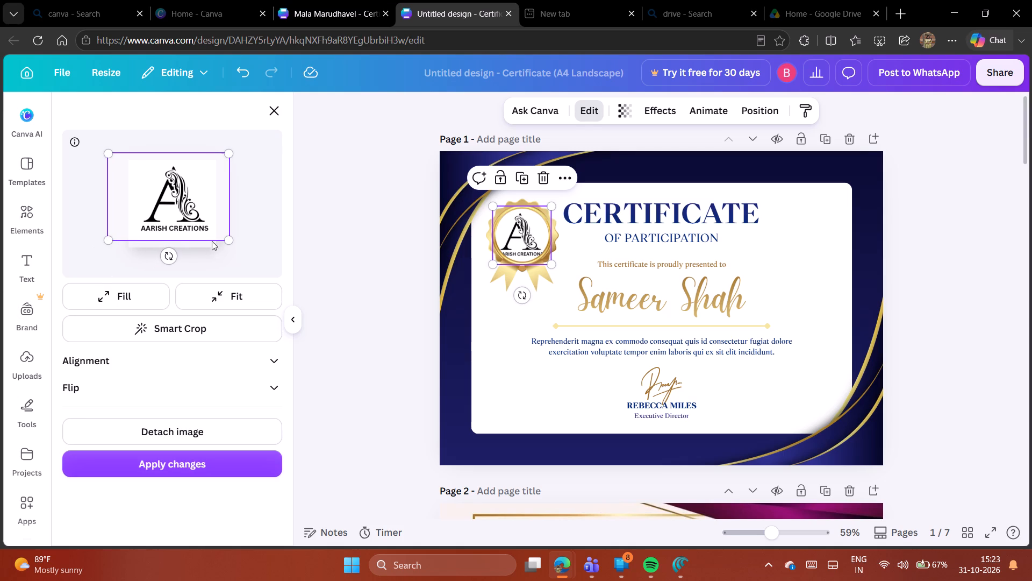
{"action": "left_click_drag", "start_coordinate": [227, 241], "coordinate": [219, 239]}
{"action": "left_click", "coordinate": [199, 466]}
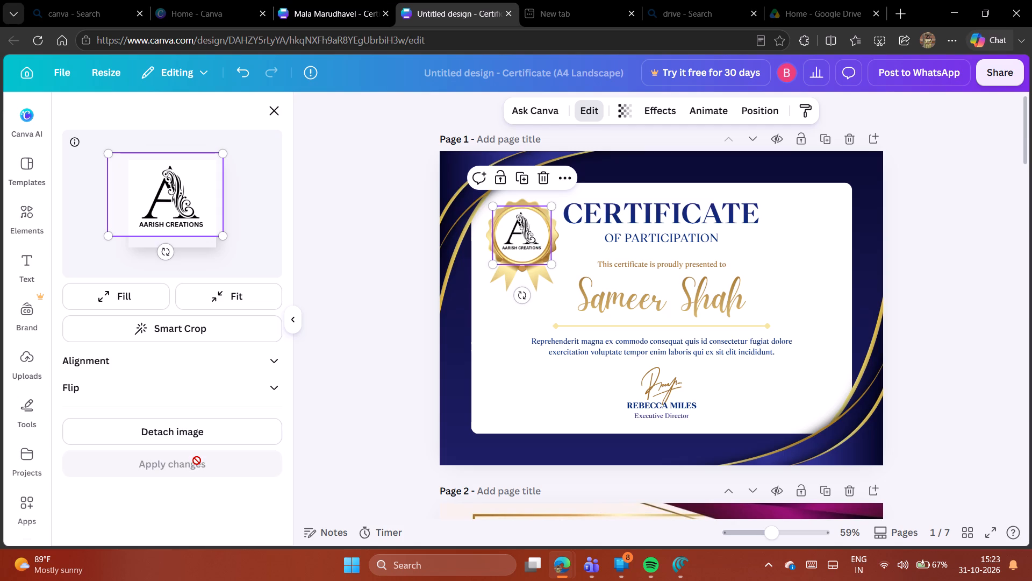
{"action": "left_click", "coordinate": [1021, 304]}
{"action": "left_click", "coordinate": [553, 264]}
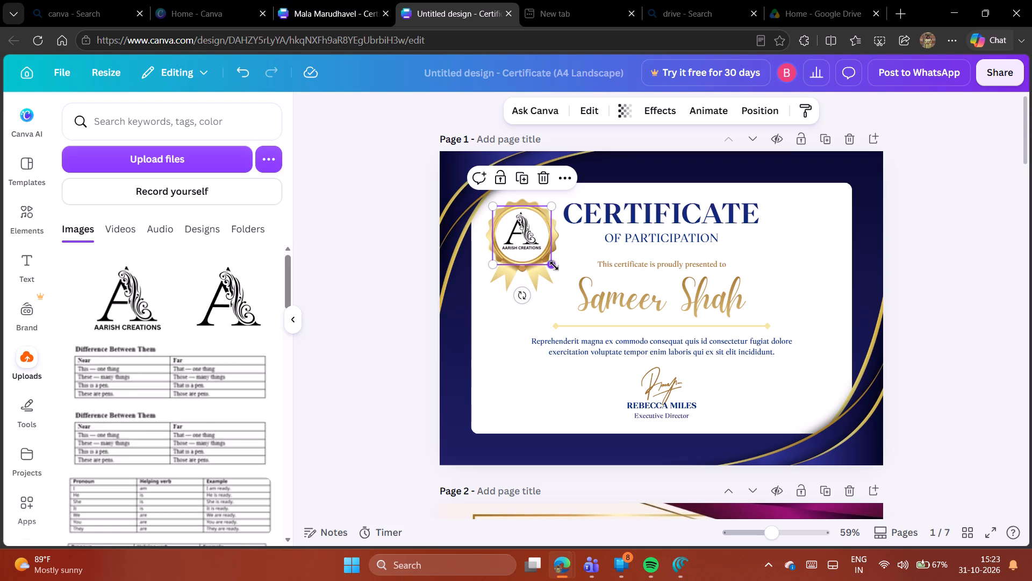
{"action": "left_click", "coordinate": [983, 277]}
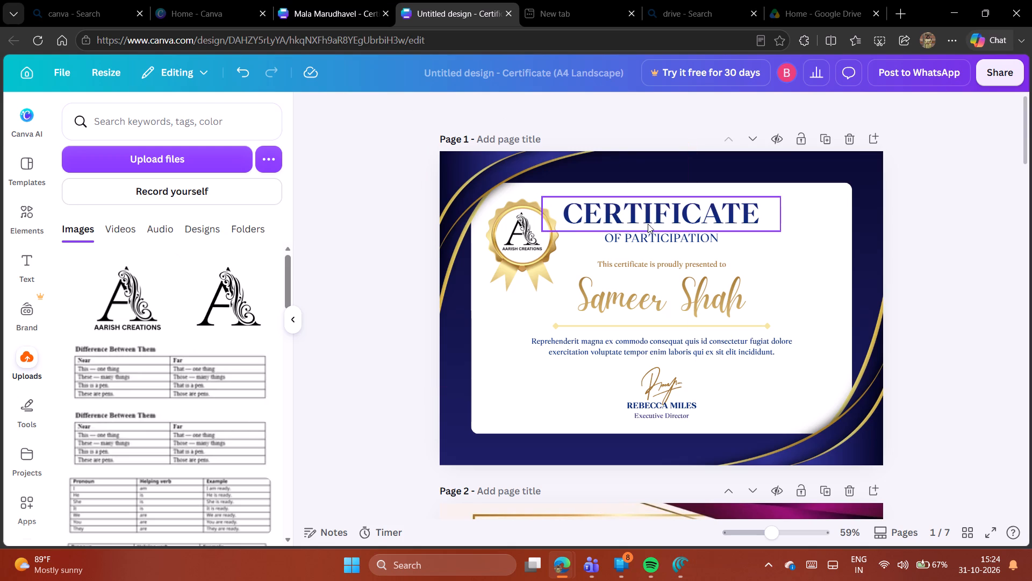
Switch to the other certificates design and delete page 4, which holds only the AARISH CREATIONS logo.
{"action": "left_click", "coordinate": [327, 0]}
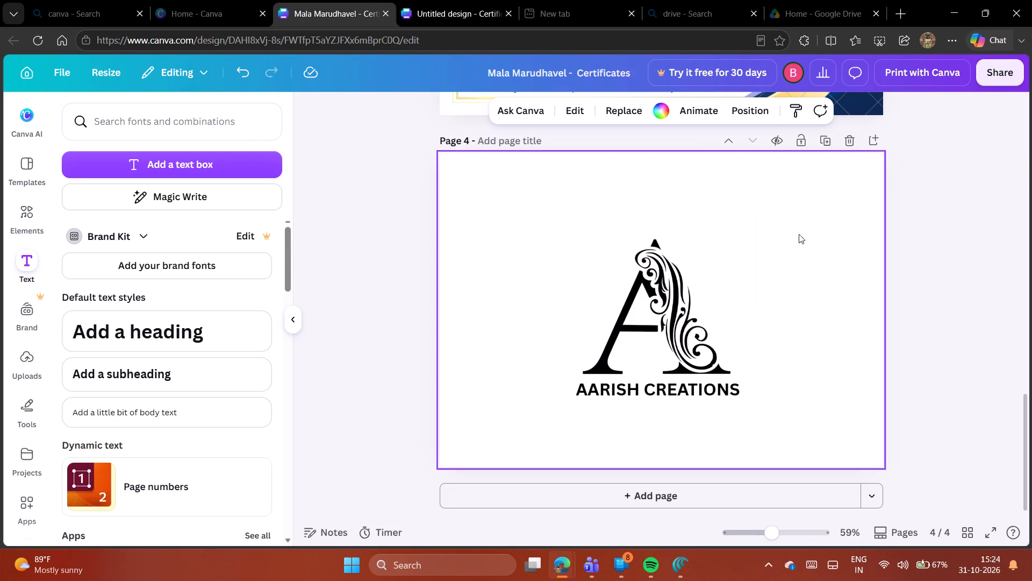
{"action": "left_click", "coordinate": [848, 146]}
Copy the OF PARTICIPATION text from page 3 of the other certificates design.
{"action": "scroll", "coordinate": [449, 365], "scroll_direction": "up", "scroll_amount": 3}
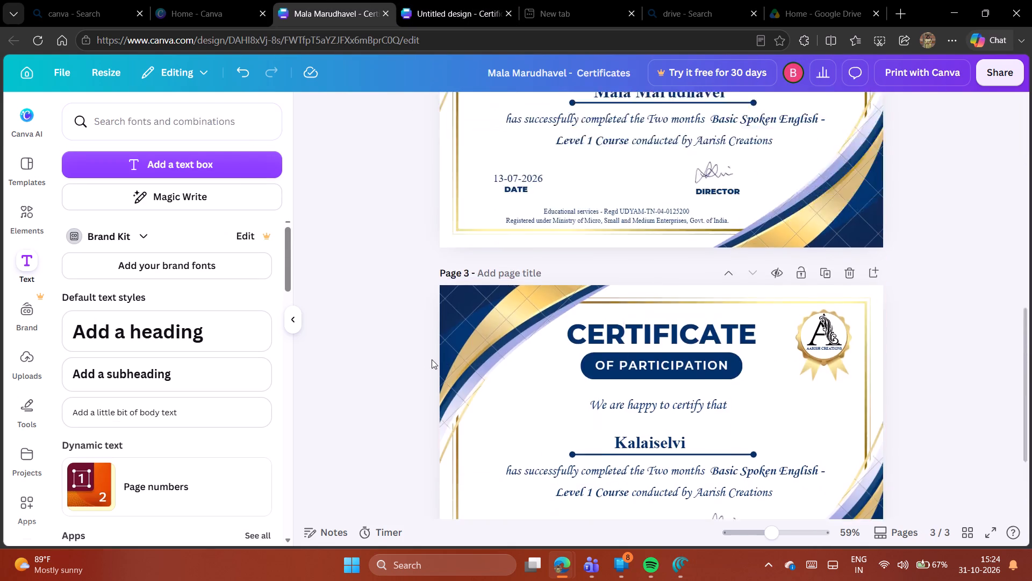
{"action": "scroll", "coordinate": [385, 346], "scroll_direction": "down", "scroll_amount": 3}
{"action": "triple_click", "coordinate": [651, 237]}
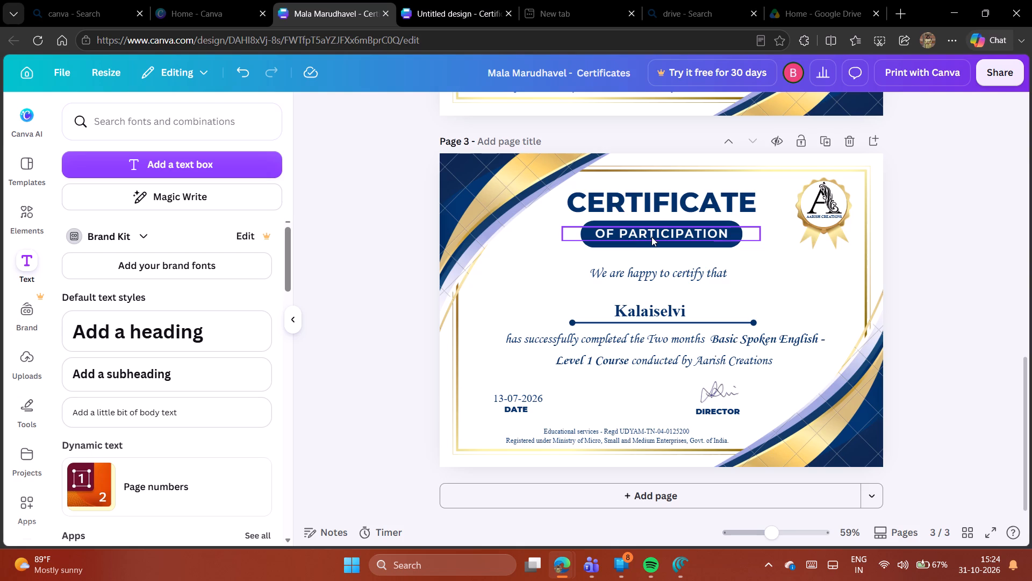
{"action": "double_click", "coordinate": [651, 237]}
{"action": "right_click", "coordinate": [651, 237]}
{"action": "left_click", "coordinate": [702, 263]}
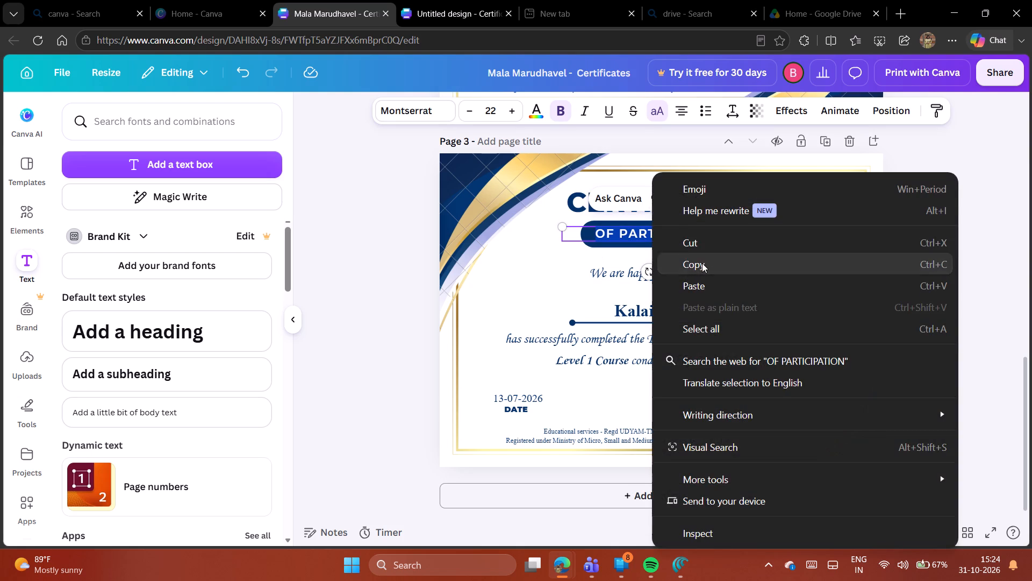
Return to the untitled certificate design and shift the CERTIFICATE heading and OF PARTICIPATION line on page 1 slightly away from the medal.
{"action": "left_click", "coordinate": [456, 0]}
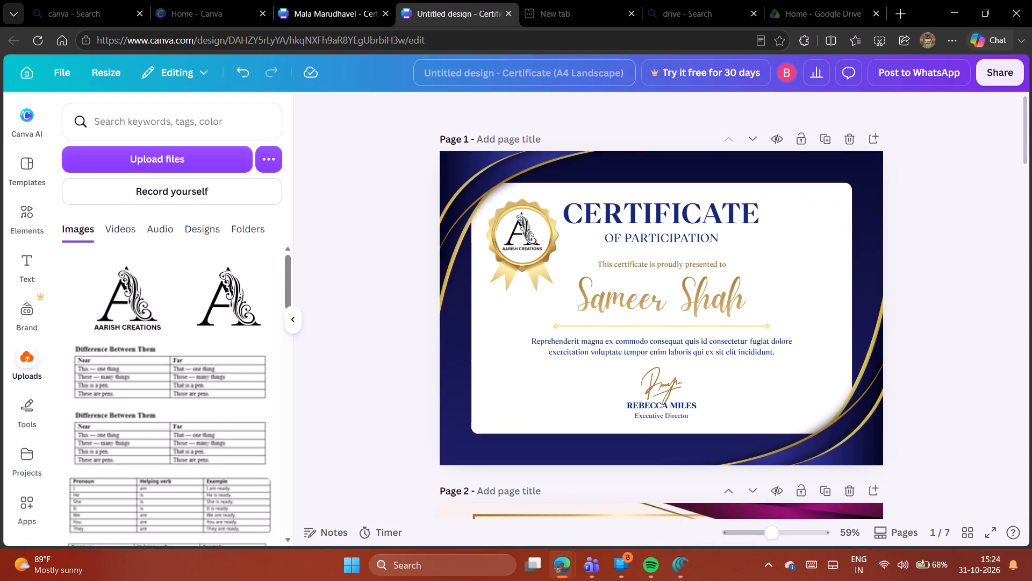
{"action": "left_click_drag", "start_coordinate": [641, 218], "coordinate": [661, 217]}
{"action": "left_click_drag", "start_coordinate": [654, 238], "coordinate": [668, 237]}
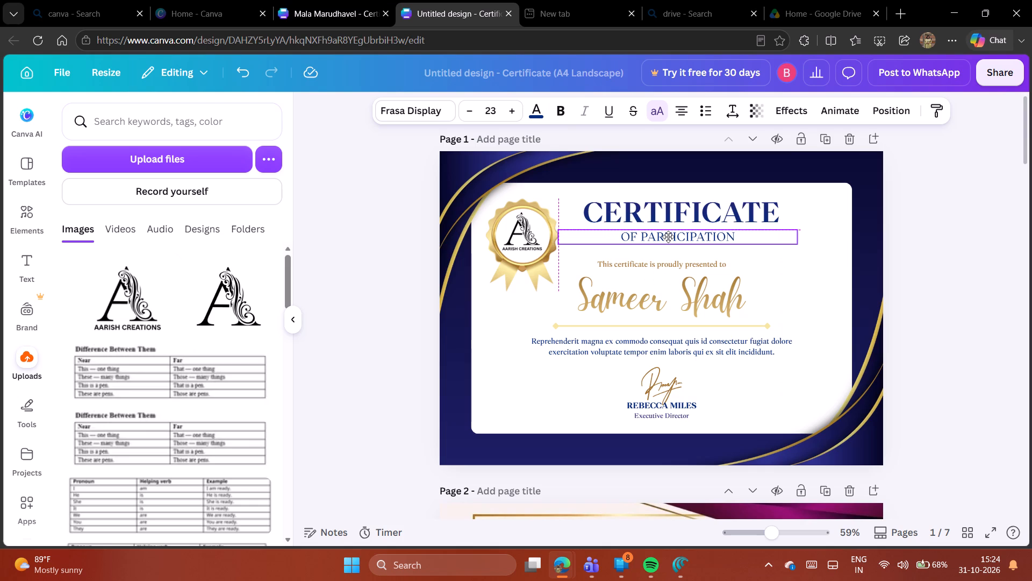
{"action": "left_click_drag", "start_coordinate": [668, 237], "coordinate": [669, 237]}
Compare page 3 of the other certificates design with page 1 of the untitled certificate design.
{"action": "left_click", "coordinate": [332, 0]}
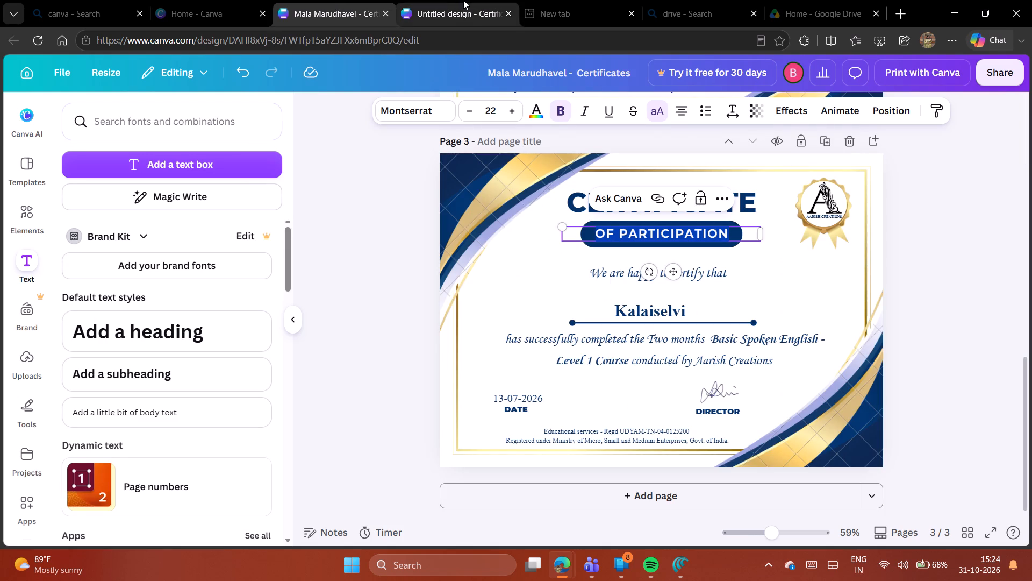
{"action": "left_click", "coordinate": [469, 0]}
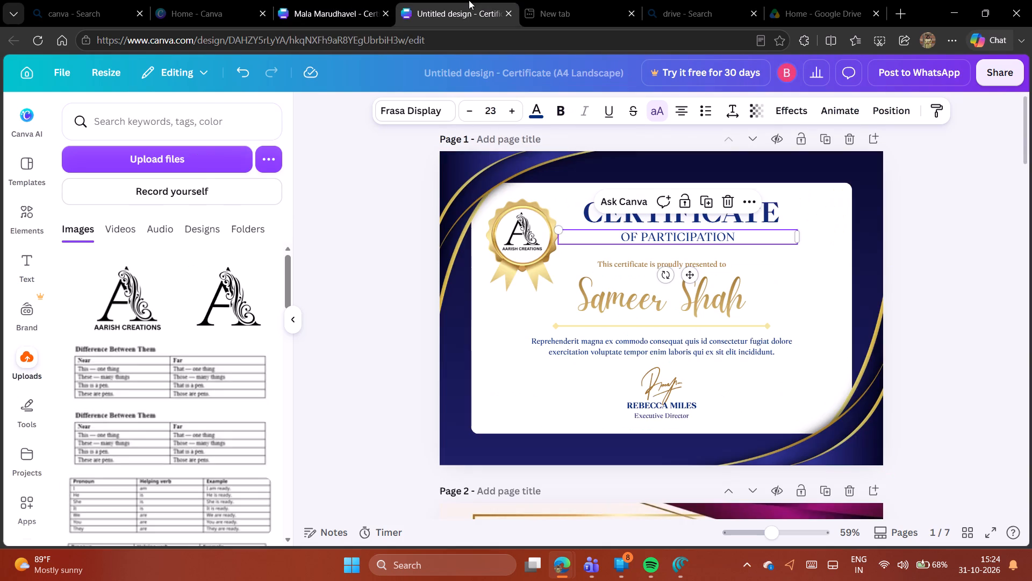
{"action": "left_click", "coordinate": [335, 0]}
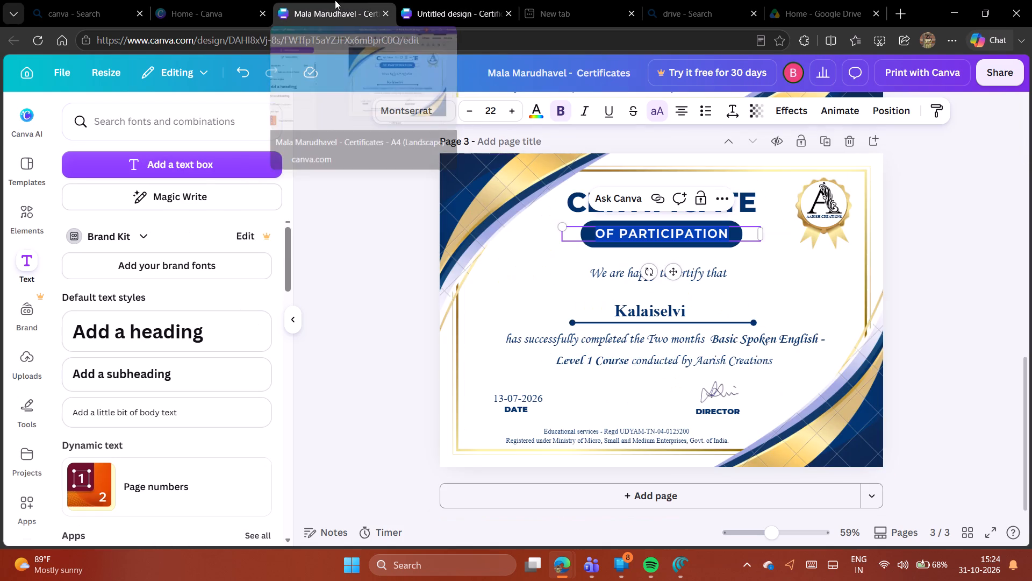
{"action": "left_click", "coordinate": [1021, 297]}
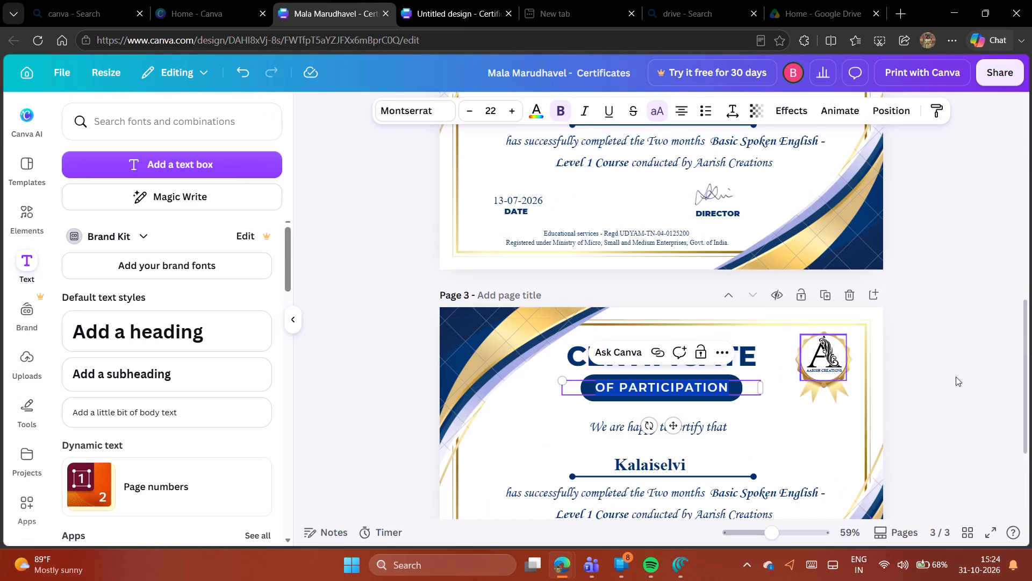
{"action": "left_click", "coordinate": [997, 402]}
{"action": "scroll", "coordinate": [901, 386], "scroll_direction": "down", "scroll_amount": 2}
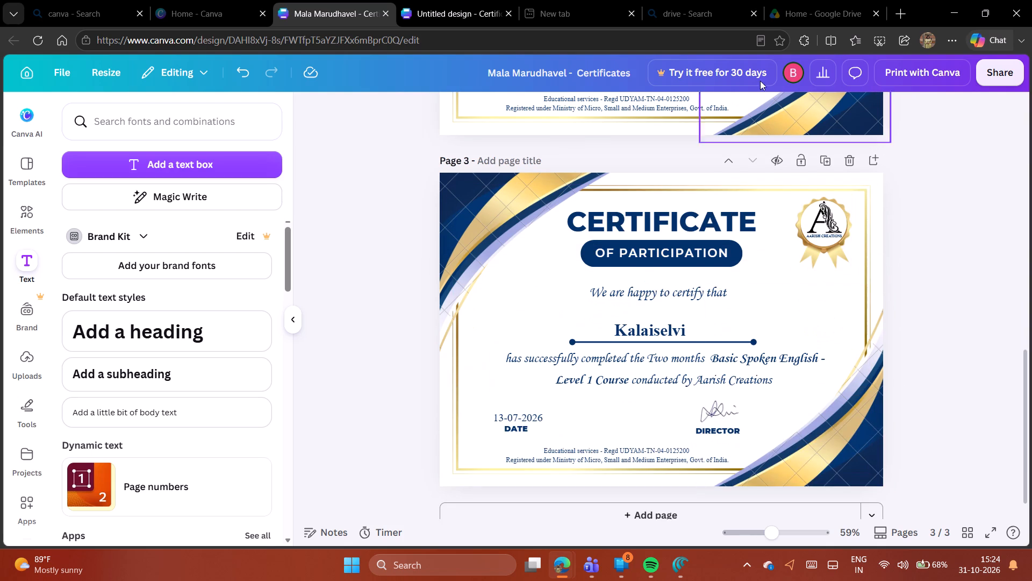
{"action": "left_click", "coordinate": [481, 0]}
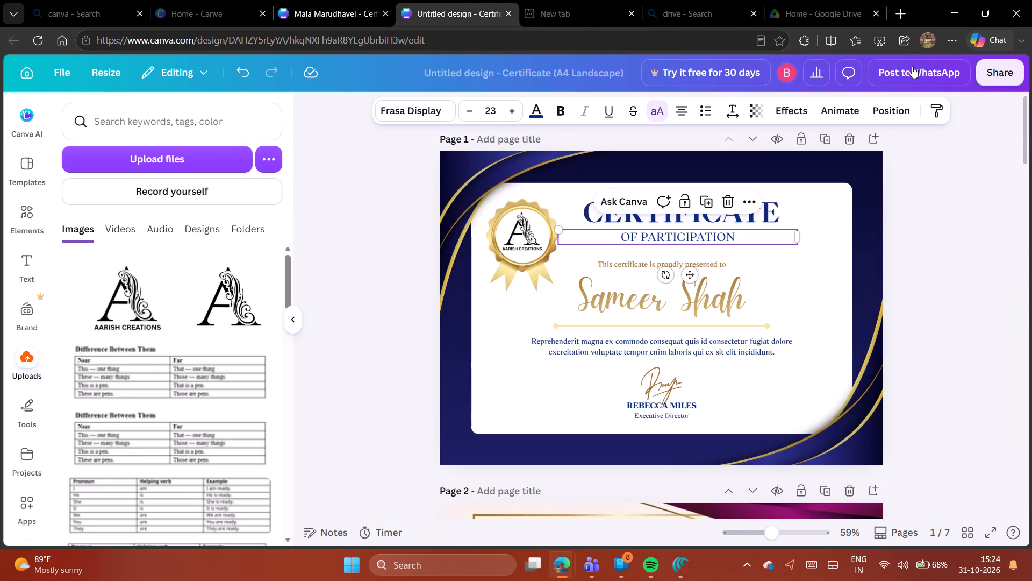
{"action": "left_click", "coordinate": [354, 0]}
{"action": "left_click", "coordinate": [438, 0]}
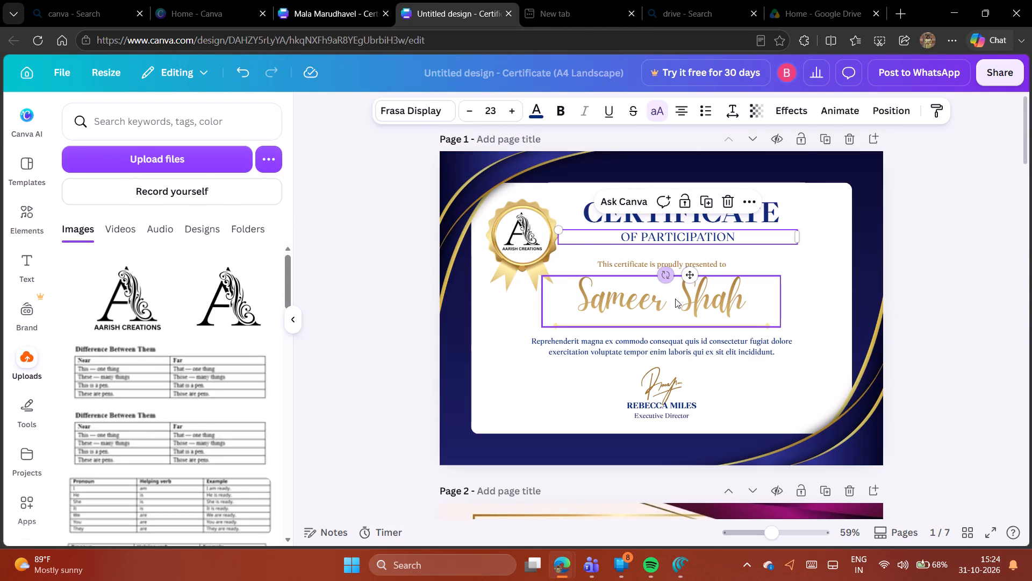
Nudge the recipient name on page 1 slightly down and replace it with Abcxyz.
{"action": "left_click_drag", "start_coordinate": [675, 299], "coordinate": [675, 303]}
{"action": "left_click", "coordinate": [675, 303]}
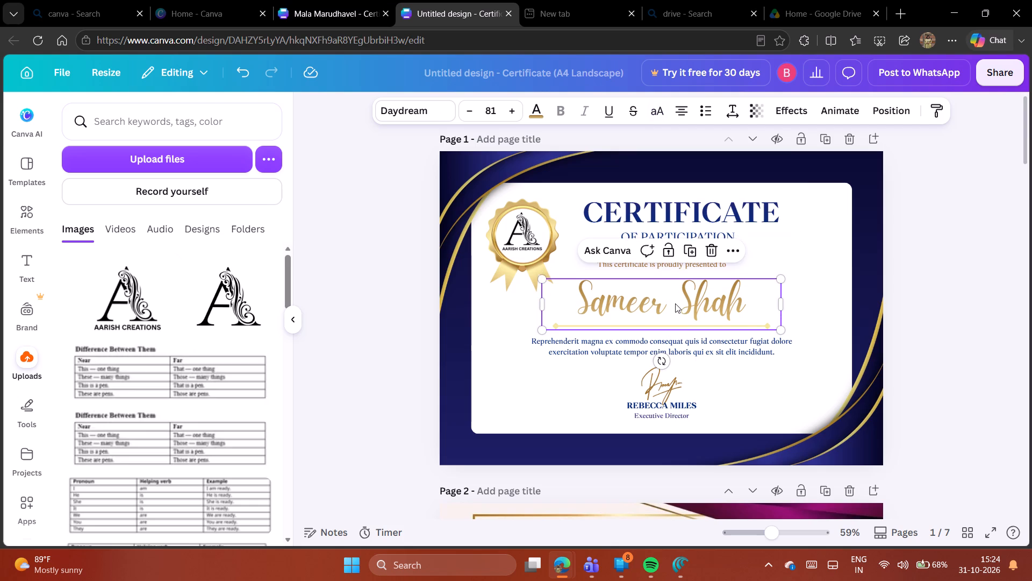
{"action": "double_click", "coordinate": [675, 303]}
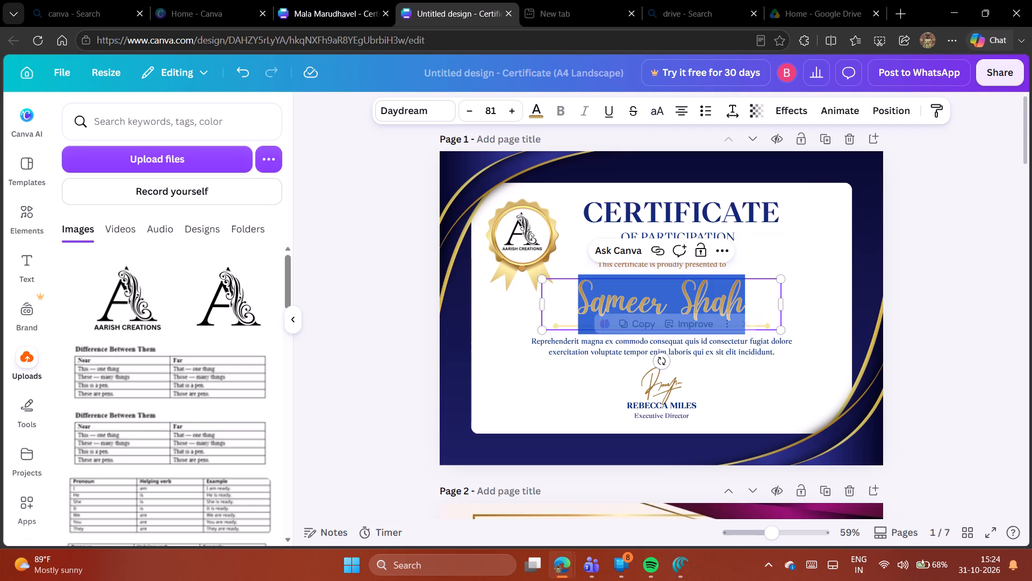
{"action": "key", "text": "BackSpace"}
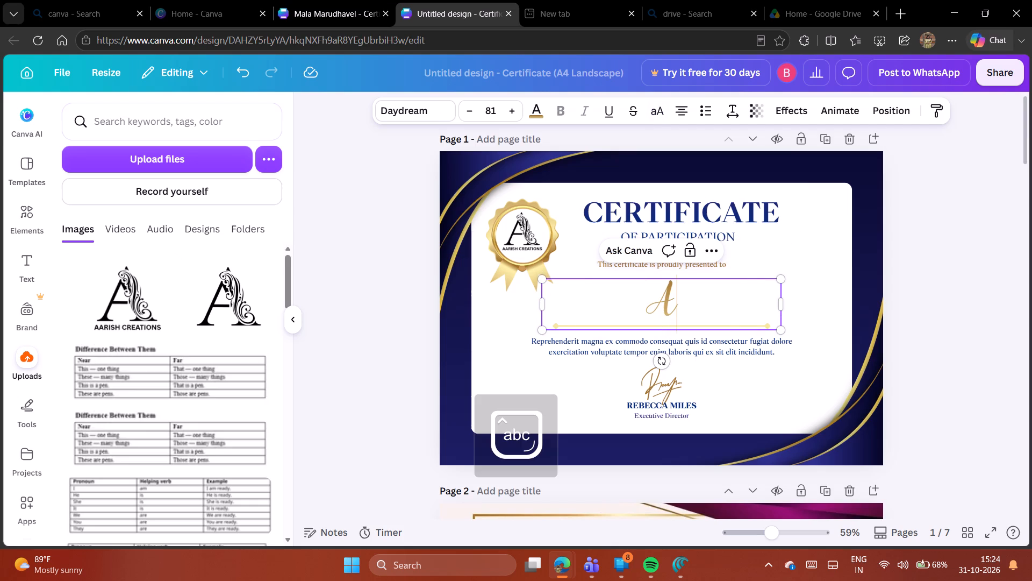
{"action": "type", "text": "bc"}
{"action": "type", "text": "xyz"}
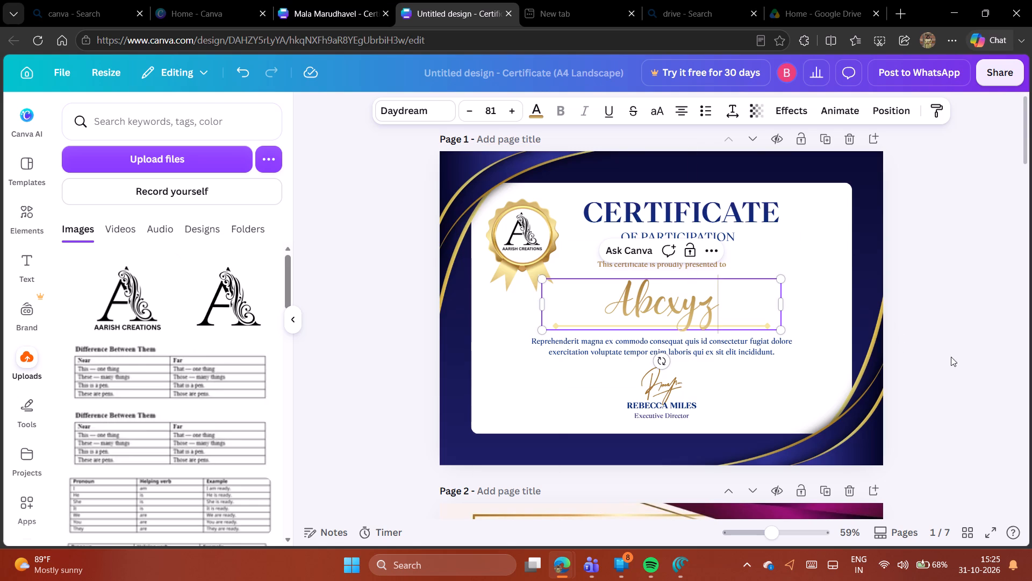
Replace page 1's placeholder paragraph with the course completion text copied from page 3 of the other certificates design.
{"action": "left_click", "coordinate": [354, 0]}
{"action": "triple_click", "coordinate": [610, 360]}
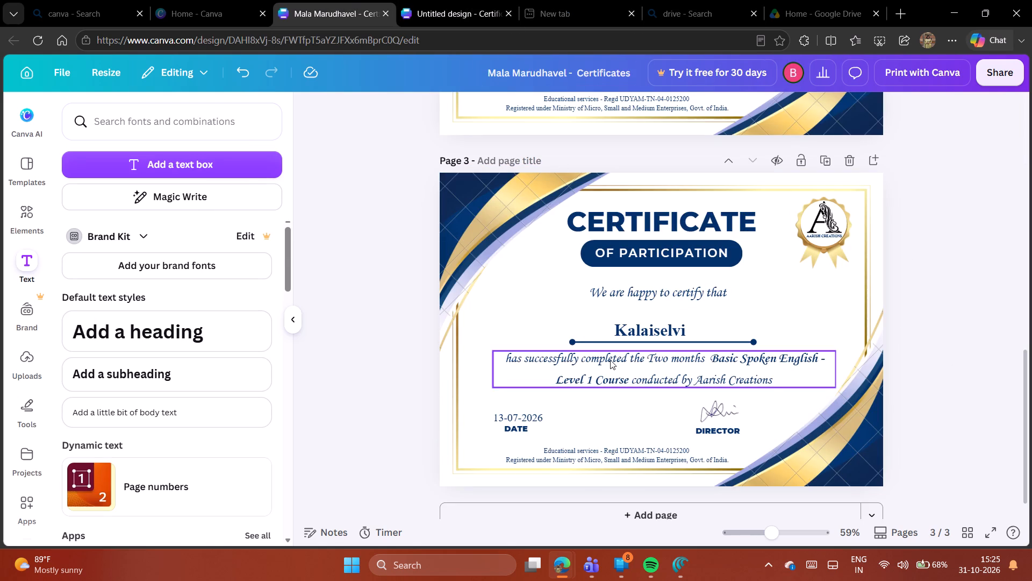
{"action": "left_click", "coordinate": [610, 360]}
{"action": "right_click", "coordinate": [610, 360]}
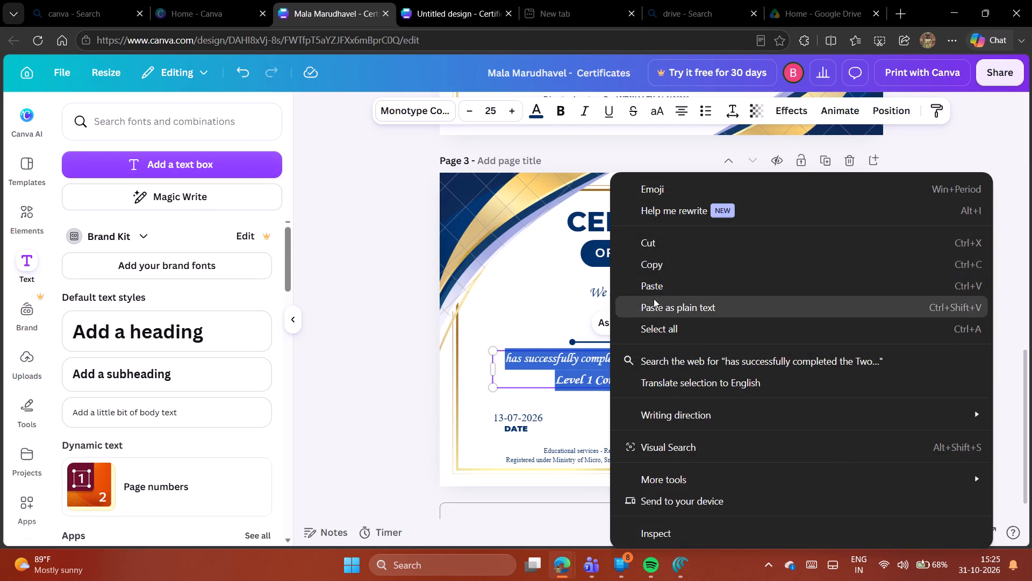
{"action": "left_click", "coordinate": [654, 259]}
{"action": "left_click", "coordinate": [486, 0]}
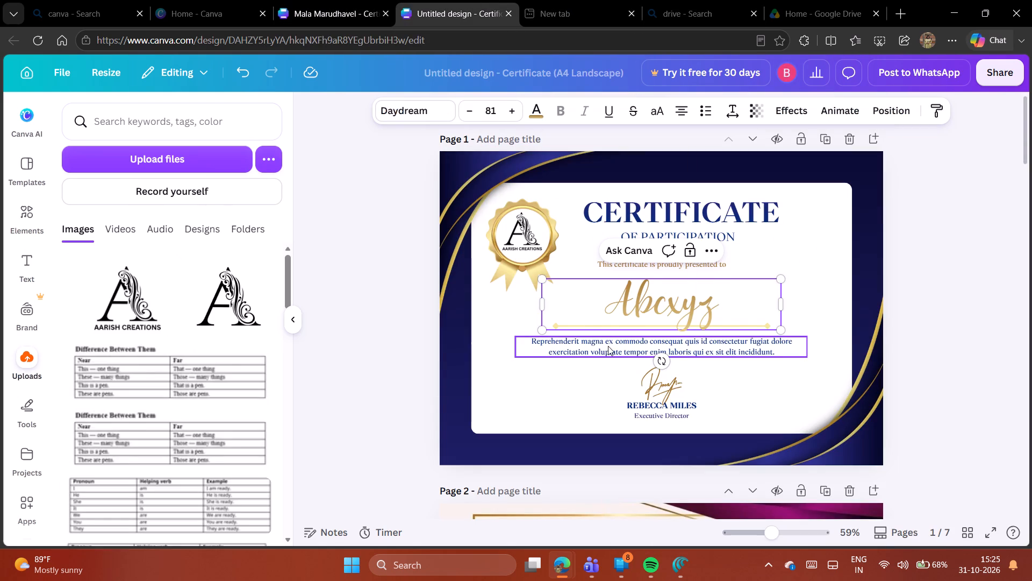
{"action": "triple_click", "coordinate": [608, 346]}
{"action": "left_click", "coordinate": [608, 346]}
{"action": "right_click", "coordinate": [608, 346]}
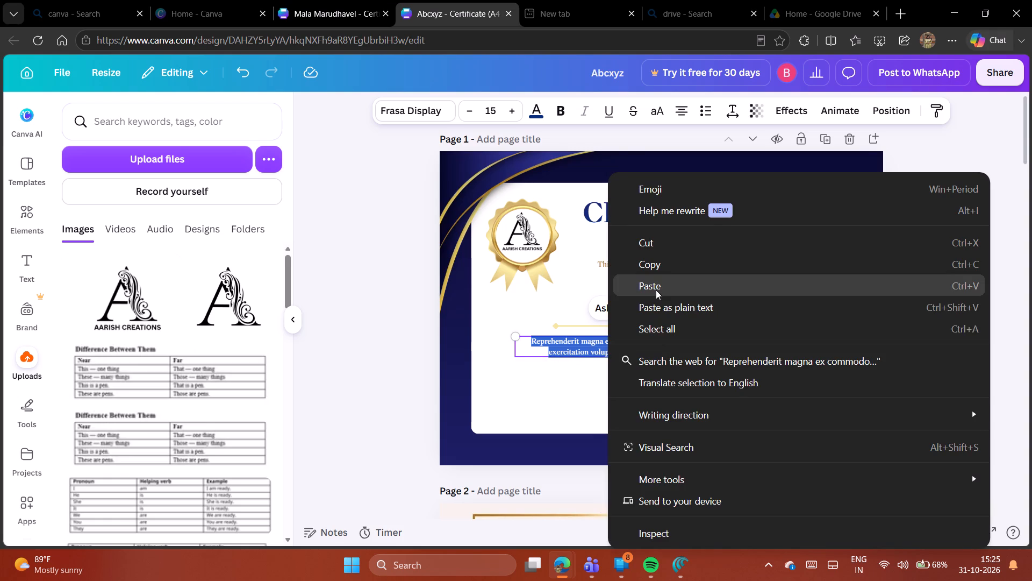
{"action": "left_click", "coordinate": [656, 290]}
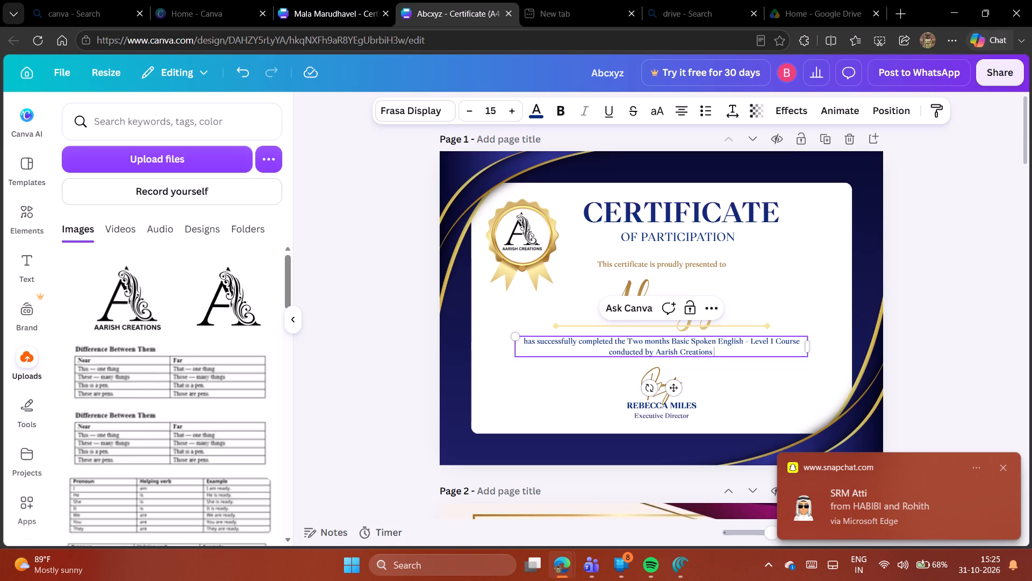
Replace "Two months Basic Spoken English - Level 1" in page 1's completion text with "Basic Communication Skill".
{"action": "left_click_drag", "start_coordinate": [627, 341], "coordinate": [773, 342]}
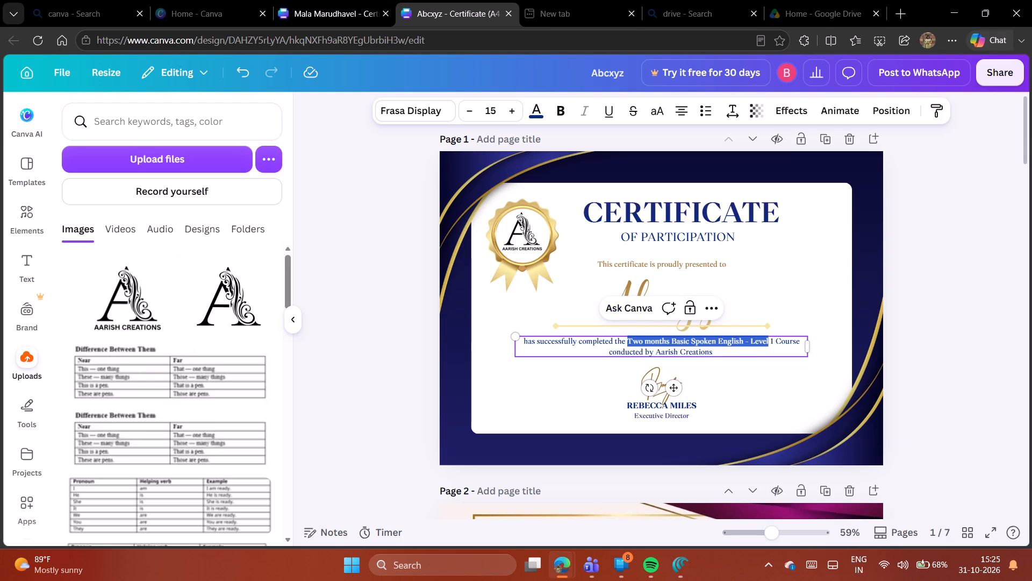
{"action": "left_click_drag", "start_coordinate": [773, 342], "coordinate": [775, 342]}
{"action": "key", "text": "BackSpace"}
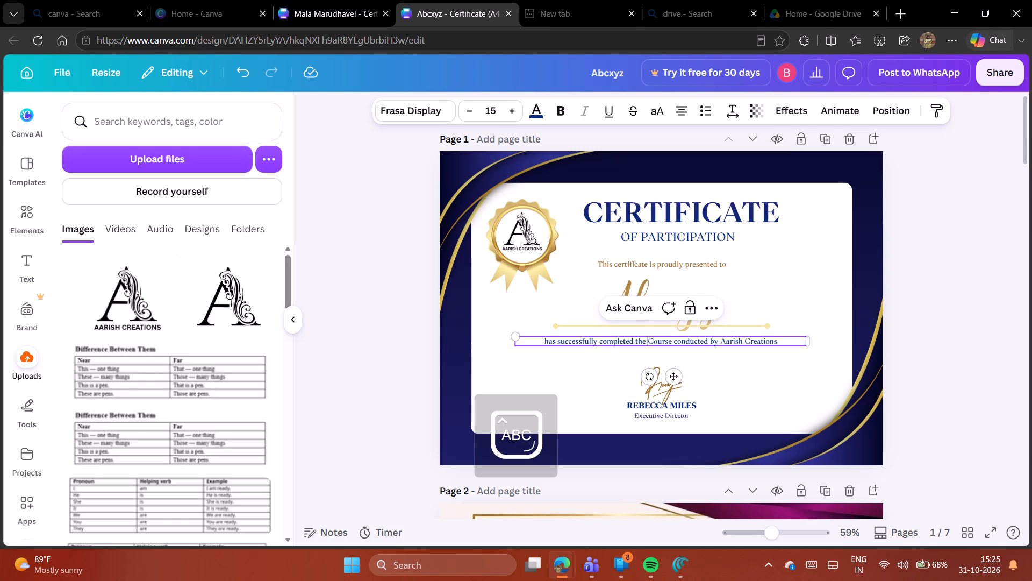
{"action": "type", "text": "asic"}
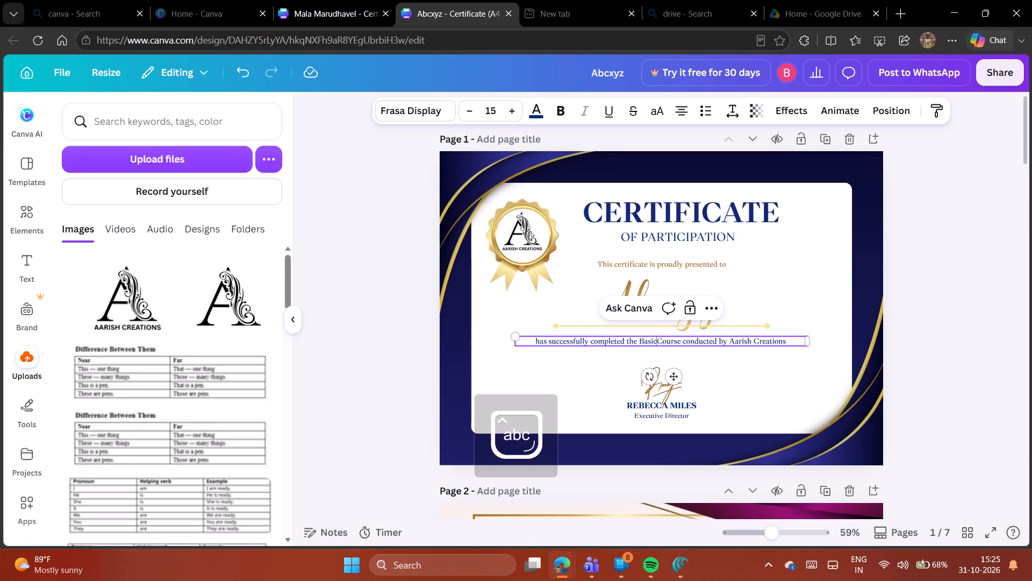
{"action": "key", "text": "space"}
{"action": "key", "text": "c"}
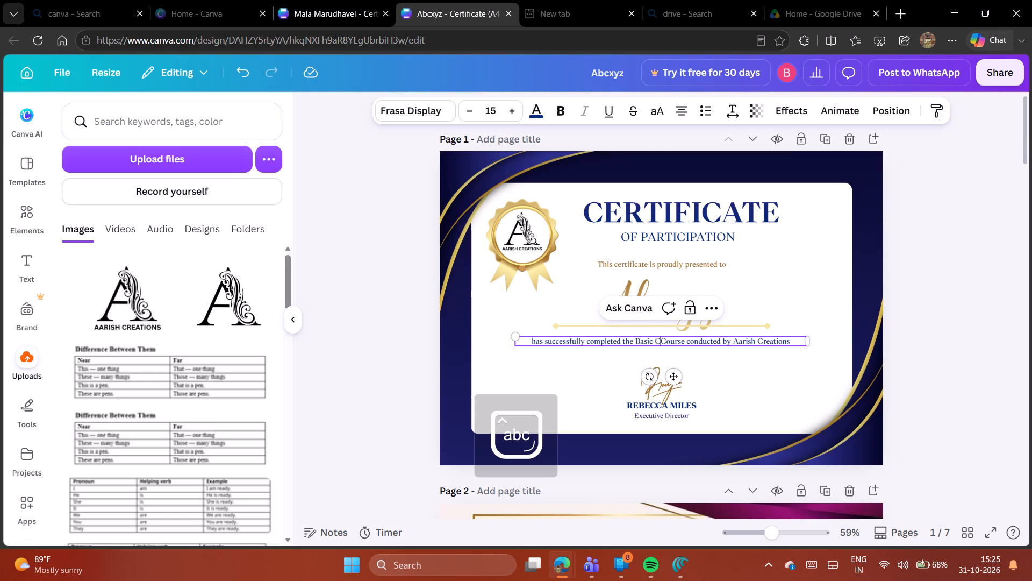
{"action": "type", "text": "ommunication s"}
{"action": "key", "text": "BackSpace"}
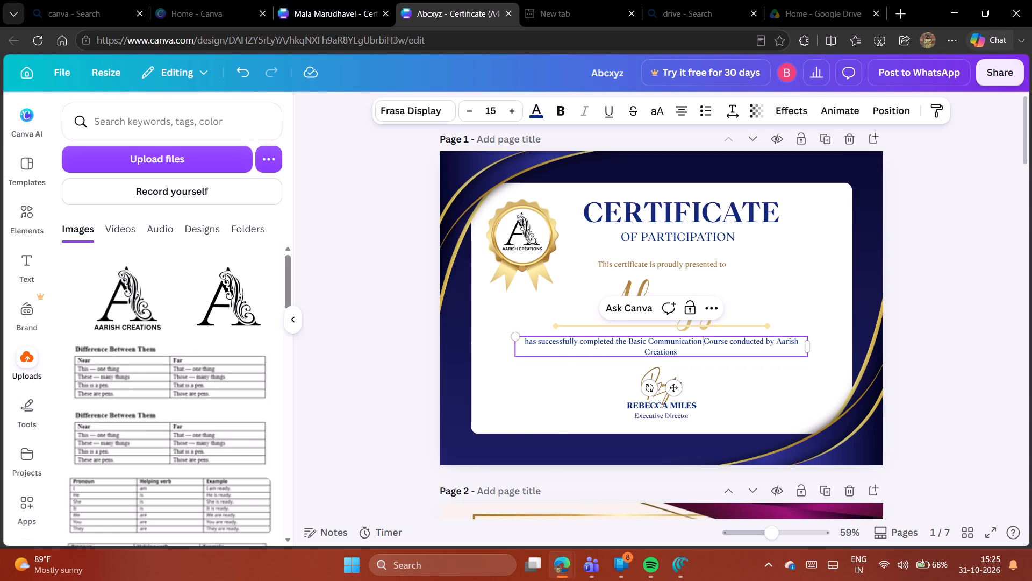
{"action": "key", "text": "s"}
{"action": "type", "text": "kill"}
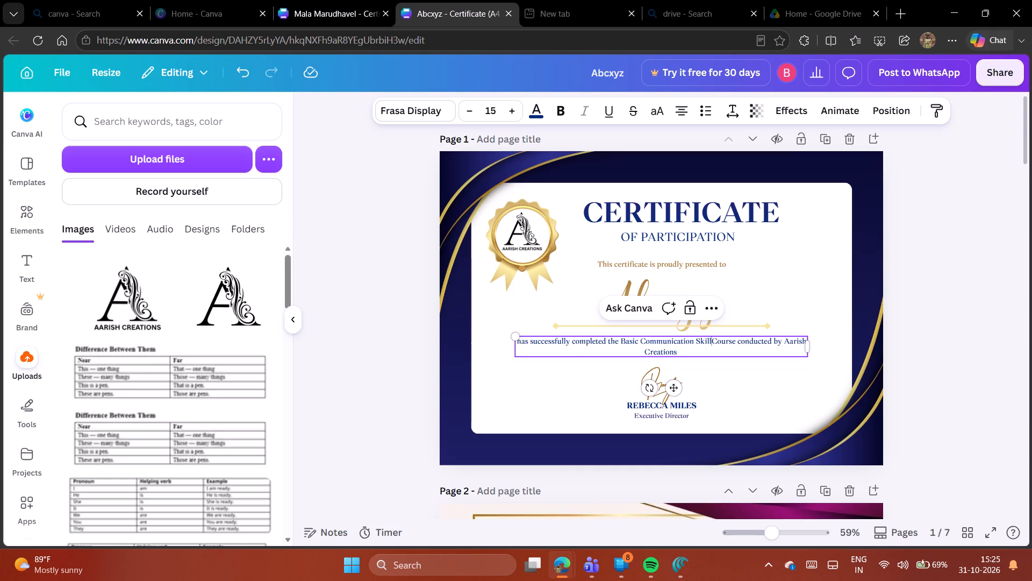
{"action": "key", "text": "space"}
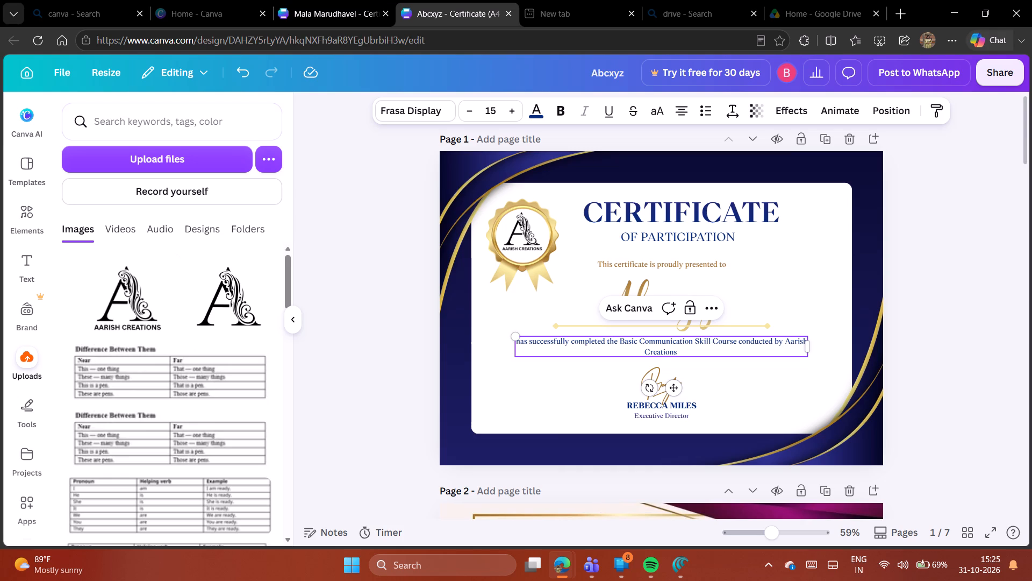
Narrow page 1's completion text box slightly so that "Aarish Creations" sits together on the second line.
{"action": "left_click_drag", "start_coordinate": [811, 347], "coordinate": [804, 348]}
{"action": "left_click_drag", "start_coordinate": [804, 348], "coordinate": [798, 350]}
{"action": "left_click", "coordinate": [802, 390]}
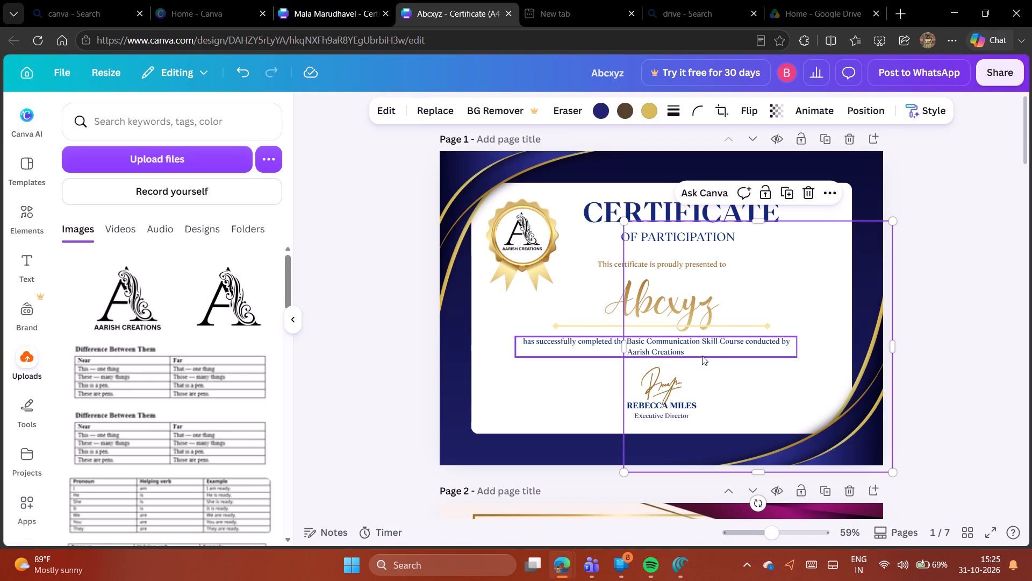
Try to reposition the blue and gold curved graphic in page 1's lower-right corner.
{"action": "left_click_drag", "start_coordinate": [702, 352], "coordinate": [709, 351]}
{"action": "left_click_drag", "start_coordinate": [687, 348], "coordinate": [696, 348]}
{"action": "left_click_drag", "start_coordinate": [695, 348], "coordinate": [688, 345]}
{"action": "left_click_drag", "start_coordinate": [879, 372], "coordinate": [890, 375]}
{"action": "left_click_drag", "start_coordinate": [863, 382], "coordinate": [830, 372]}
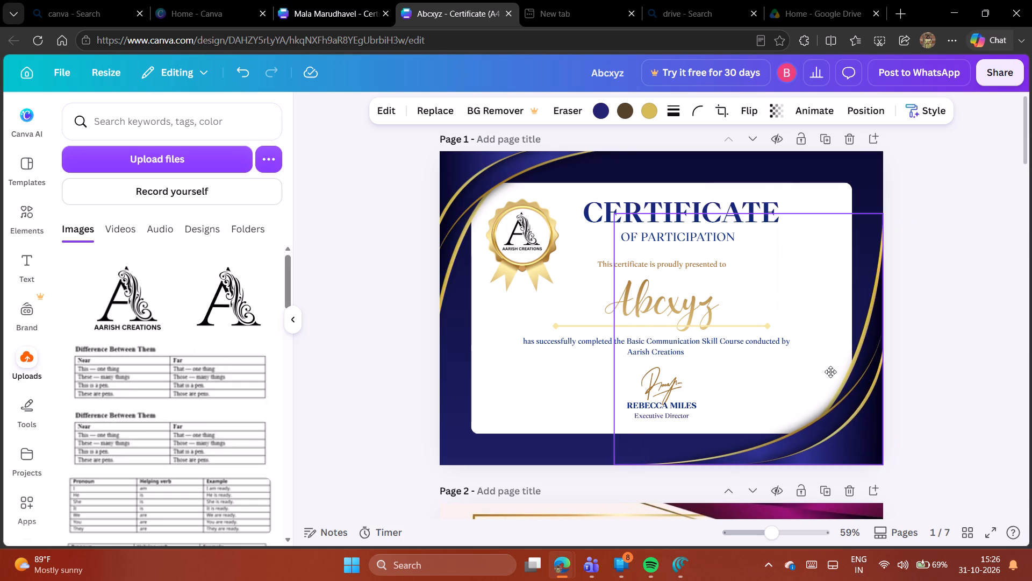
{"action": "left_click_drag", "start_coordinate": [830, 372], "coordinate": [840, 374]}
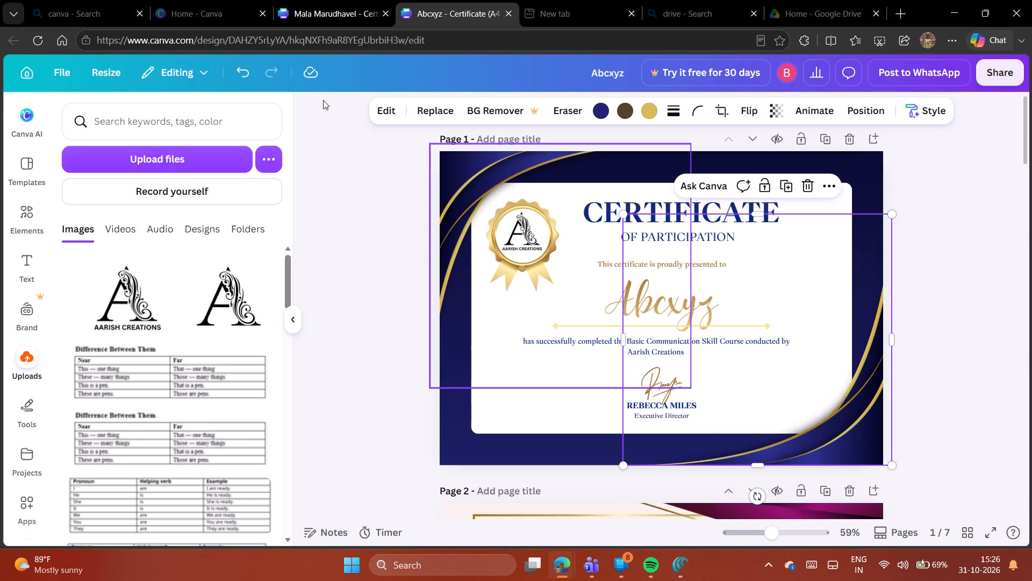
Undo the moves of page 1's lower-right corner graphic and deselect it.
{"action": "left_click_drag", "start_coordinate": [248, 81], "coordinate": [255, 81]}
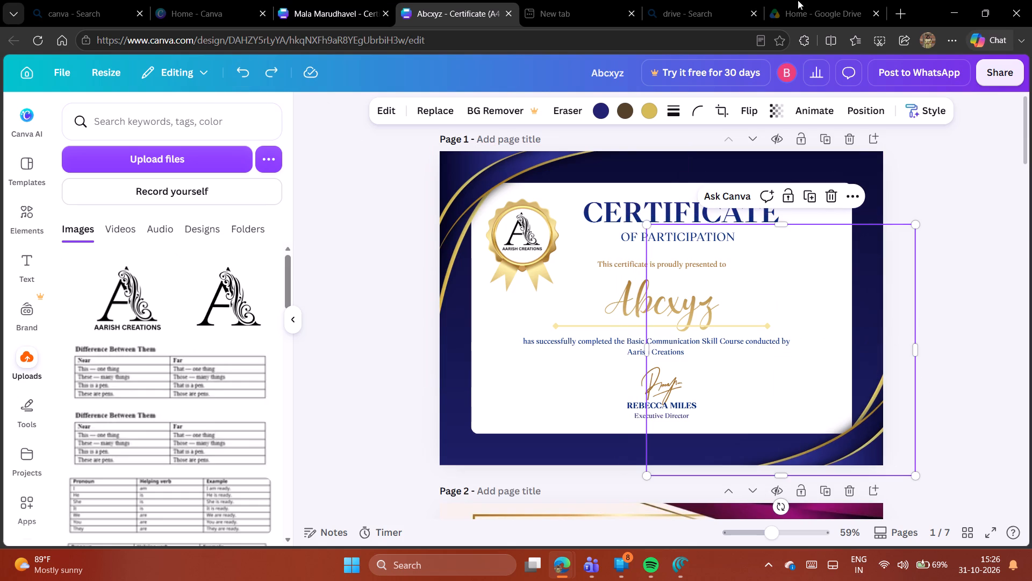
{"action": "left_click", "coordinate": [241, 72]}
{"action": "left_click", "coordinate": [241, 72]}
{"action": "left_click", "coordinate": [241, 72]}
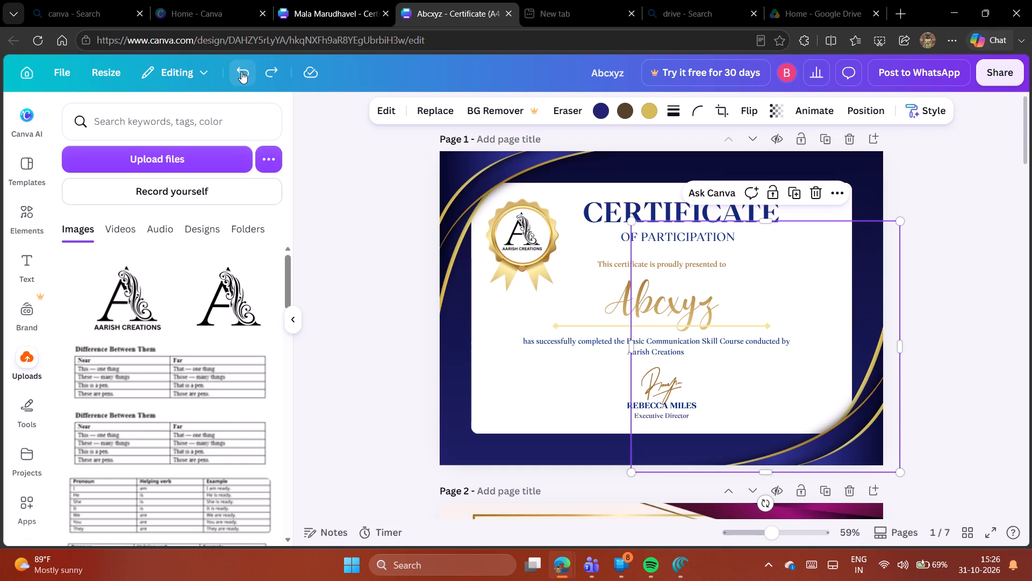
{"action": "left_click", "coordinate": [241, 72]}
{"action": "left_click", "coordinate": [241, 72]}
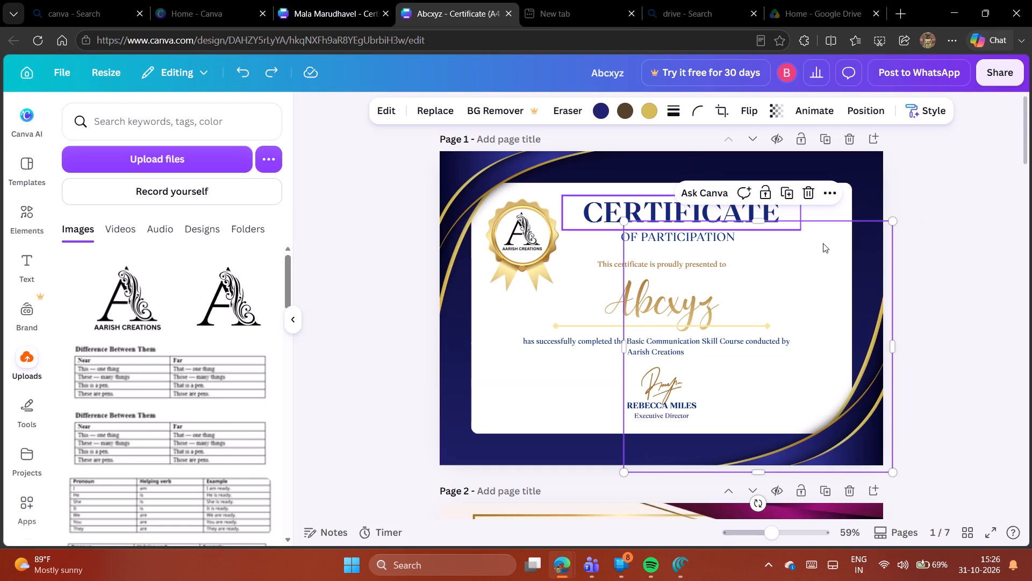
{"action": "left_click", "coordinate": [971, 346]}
Shift page 1's completion text slightly to the right, keeping it between the gold divider line and the signature.
{"action": "left_click_drag", "start_coordinate": [624, 346], "coordinate": [633, 343]}
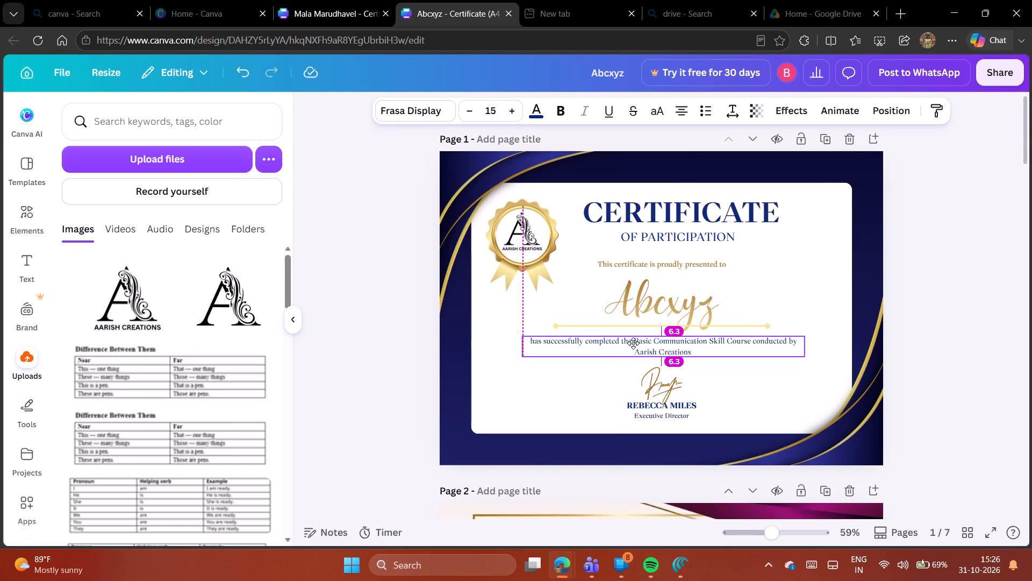
{"action": "left_click_drag", "start_coordinate": [633, 343], "coordinate": [634, 343]}
{"action": "left_click_drag", "start_coordinate": [634, 343], "coordinate": [639, 345]}
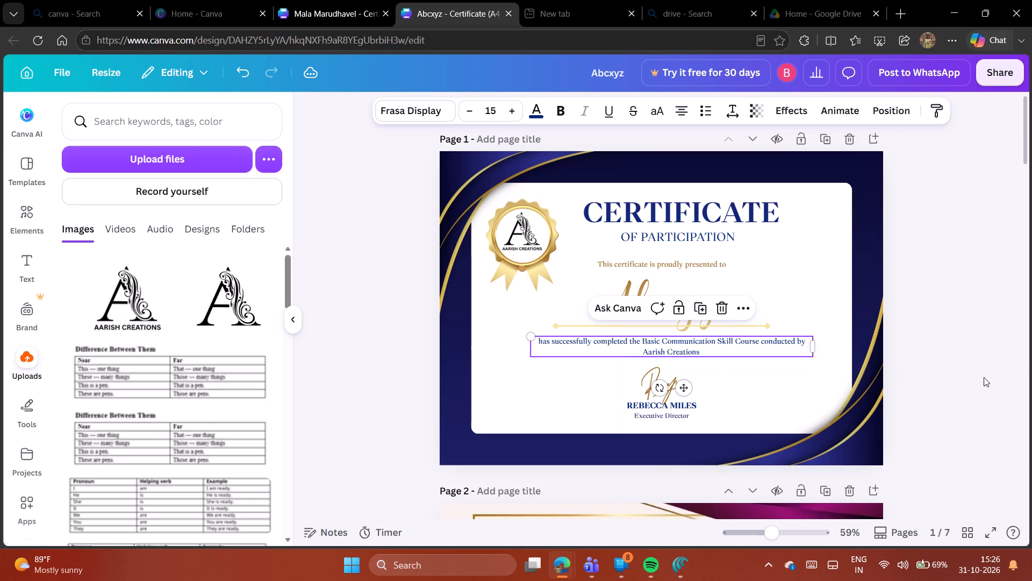
{"action": "left_click", "coordinate": [984, 377]}
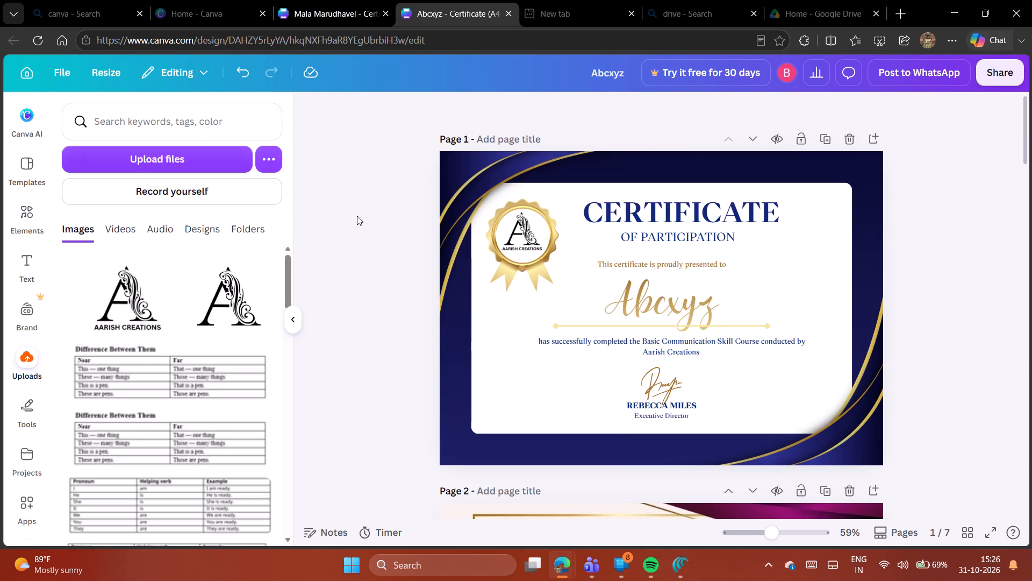
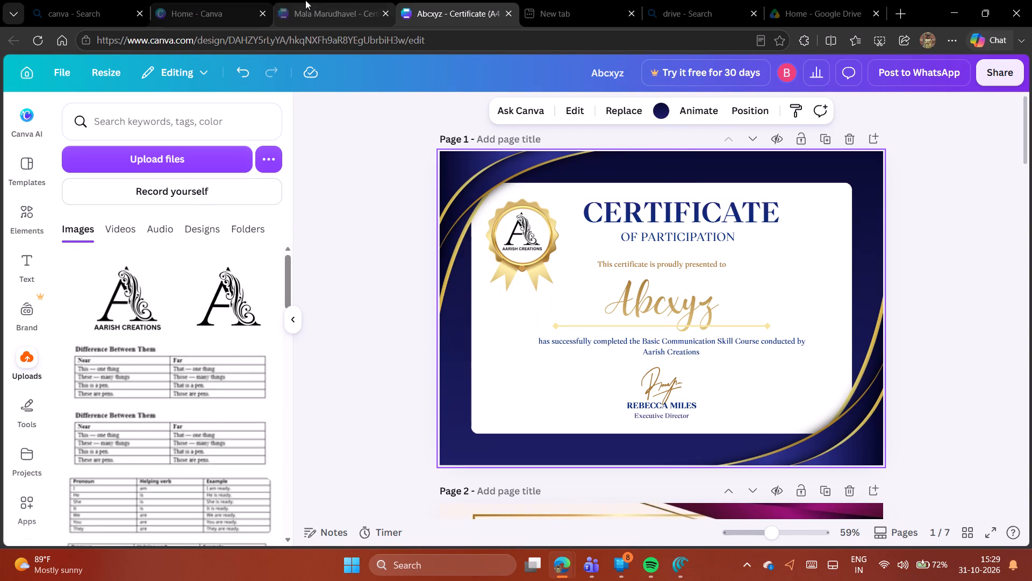
Copy the director's signature from page 3 of the other certificates design and paste it onto page 1 of the Abcxyz design.
{"action": "left_click", "coordinate": [341, 0]}
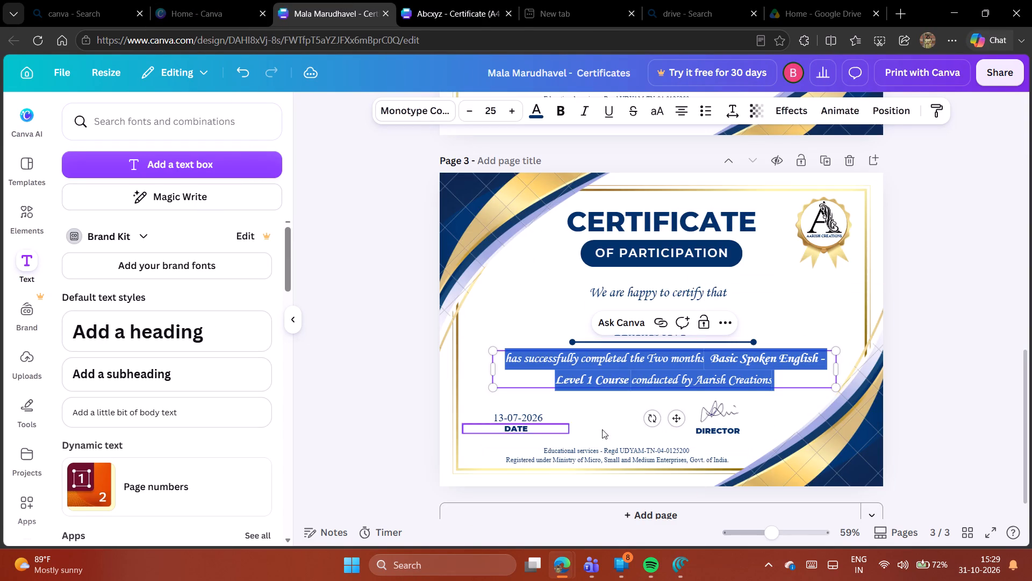
{"action": "triple_click", "coordinate": [711, 410]}
{"action": "left_click", "coordinate": [711, 410]}
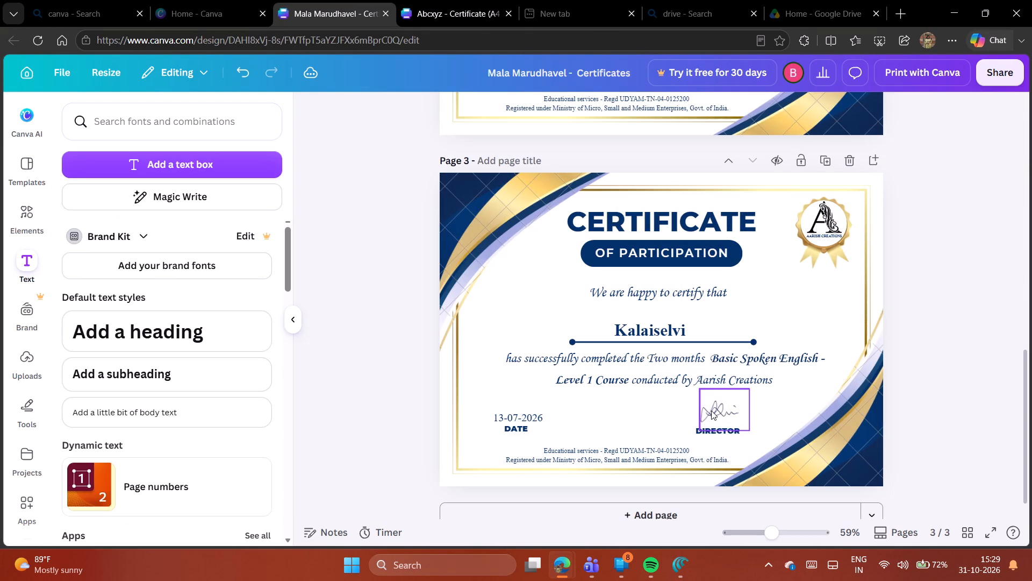
{"action": "left_click", "coordinate": [711, 410]}
{"action": "right_click", "coordinate": [711, 410]}
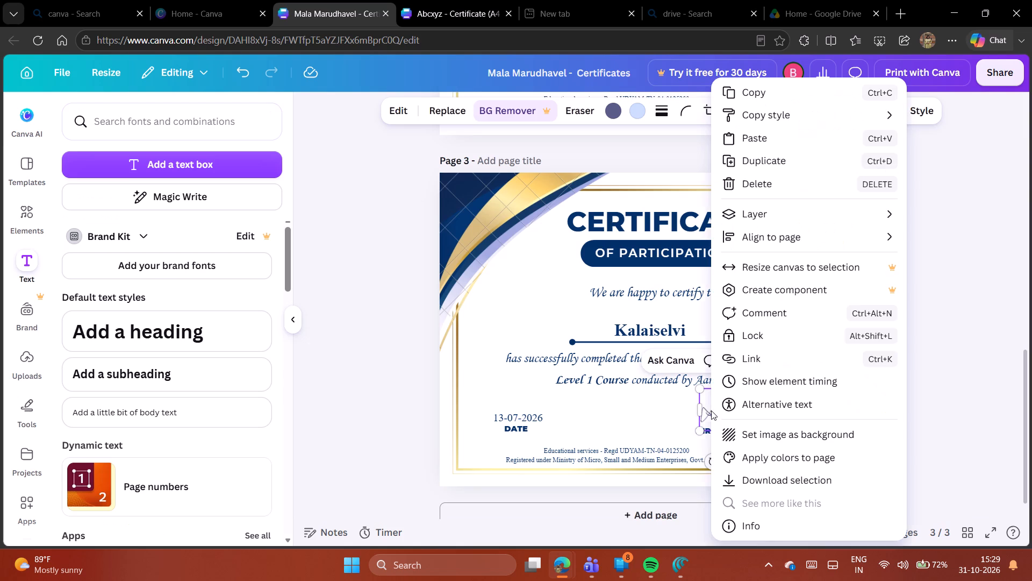
{"action": "left_click", "coordinate": [755, 91]}
{"action": "left_click", "coordinate": [431, 0]}
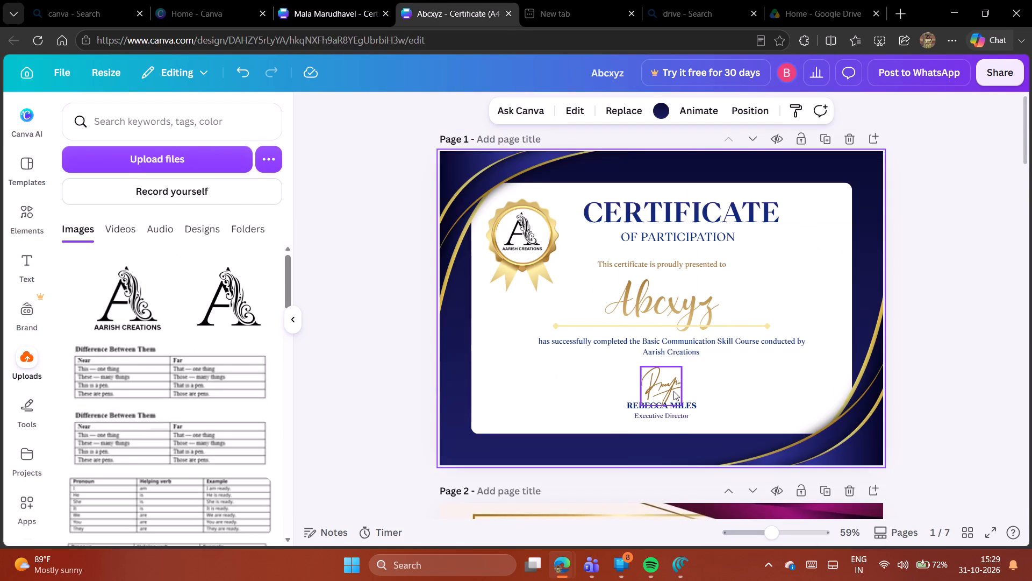
{"action": "double_click", "coordinate": [667, 388]}
{"action": "right_click", "coordinate": [667, 387]}
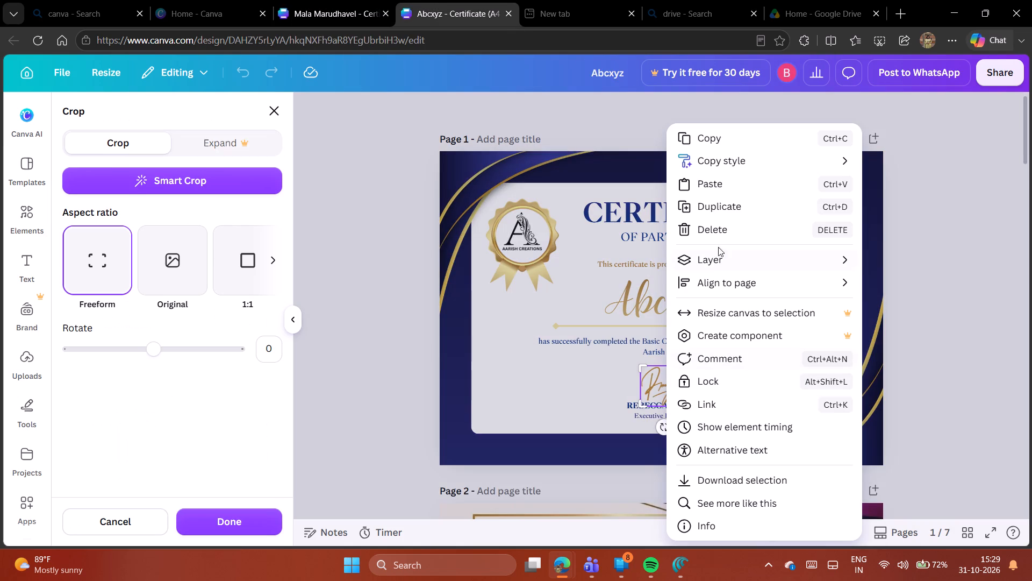
{"action": "left_click", "coordinate": [716, 186]}
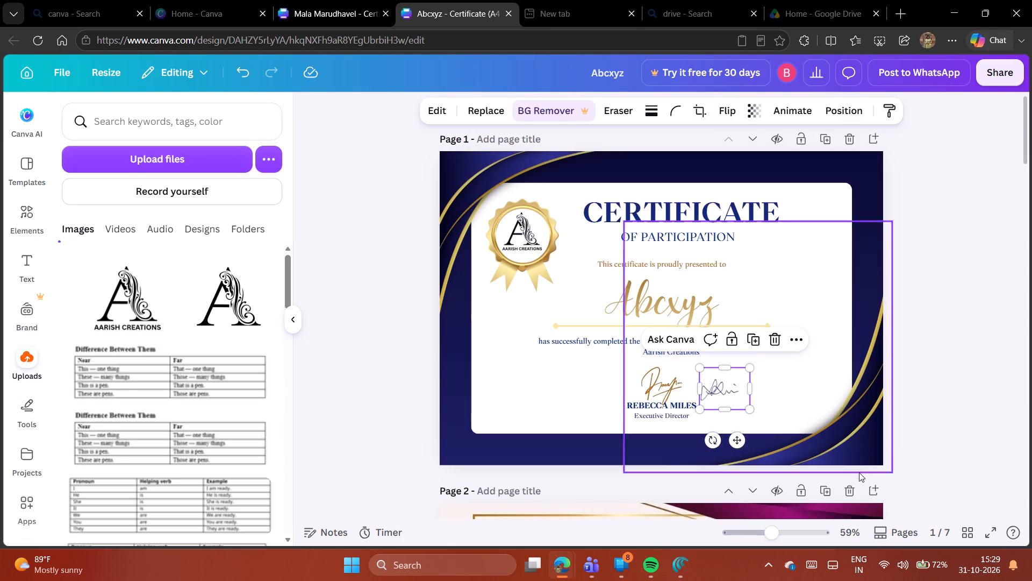
Delete page 1's gold signature and move the pasted signature into its place above the signatory's name.
{"action": "left_click", "coordinate": [668, 379]}
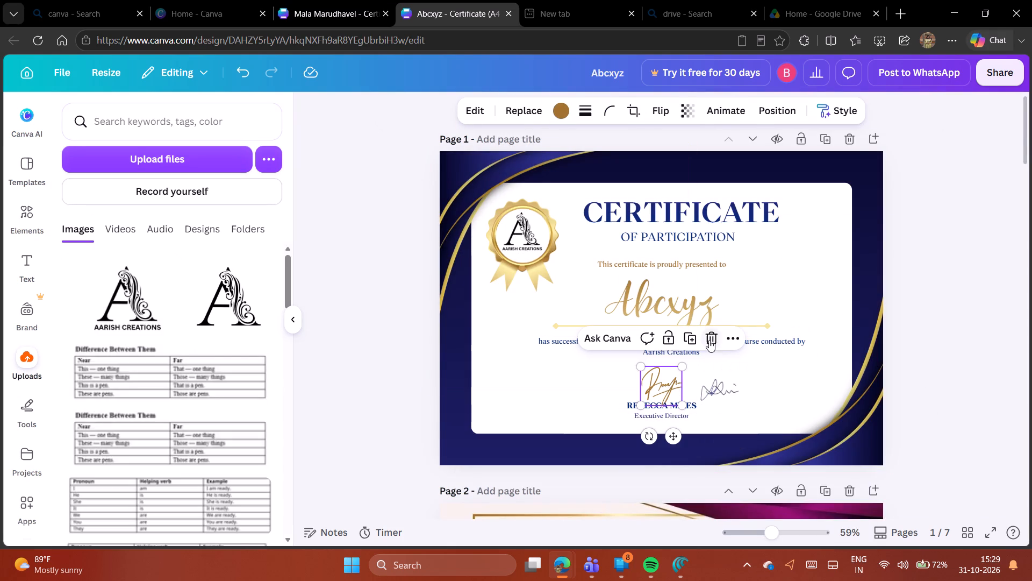
{"action": "left_click", "coordinate": [709, 339]}
{"action": "left_click_drag", "start_coordinate": [716, 388], "coordinate": [656, 392]}
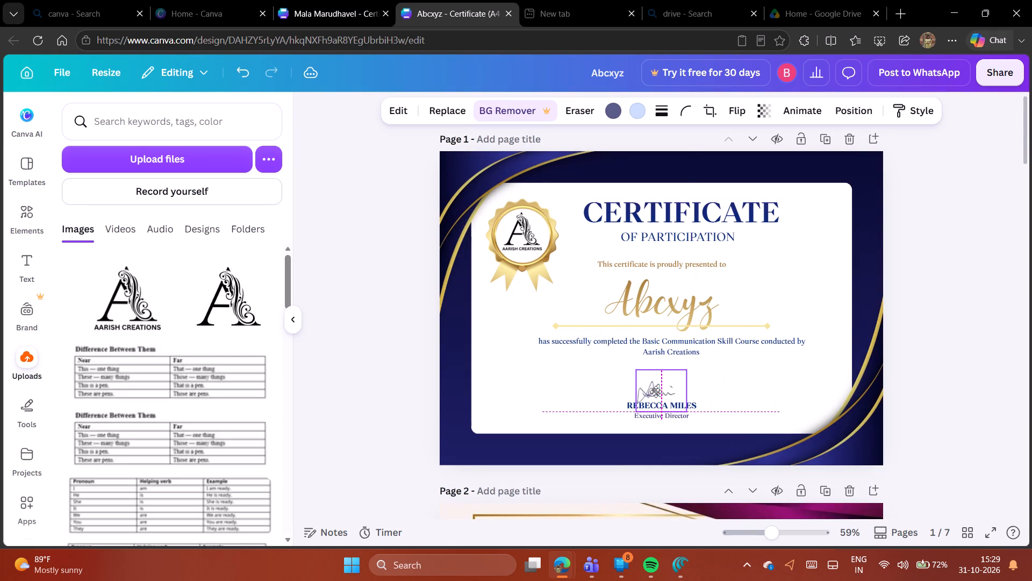
{"action": "left_click_drag", "start_coordinate": [656, 392], "coordinate": [659, 391]}
{"action": "left_click", "coordinate": [938, 412]}
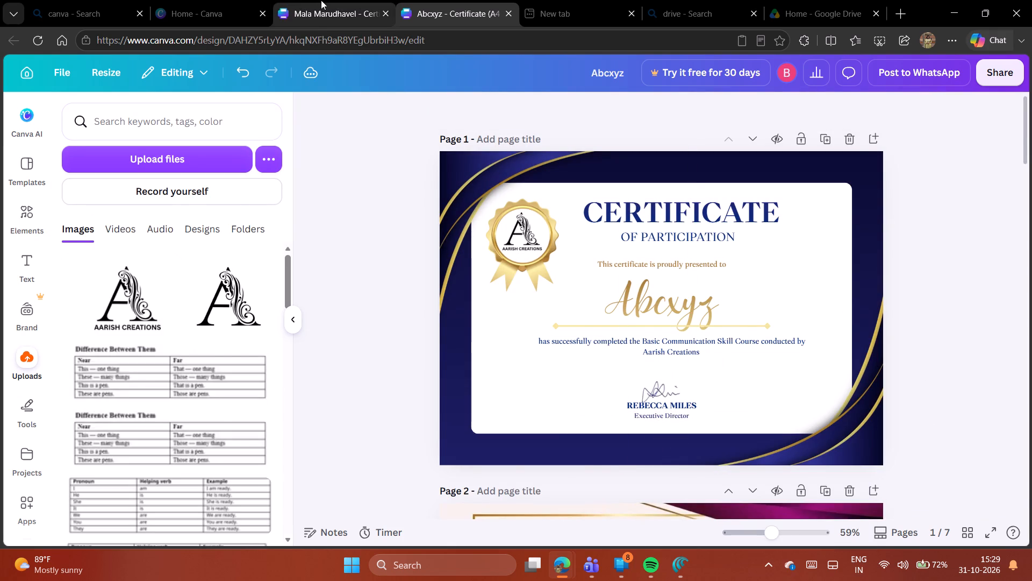
Replace the signatory's name on page 1 with the DIRECTOR text copied from page 3 of the other certificates design.
{"action": "left_click", "coordinate": [321, 0]}
{"action": "left_click_drag", "start_coordinate": [714, 413], "coordinate": [715, 401]}
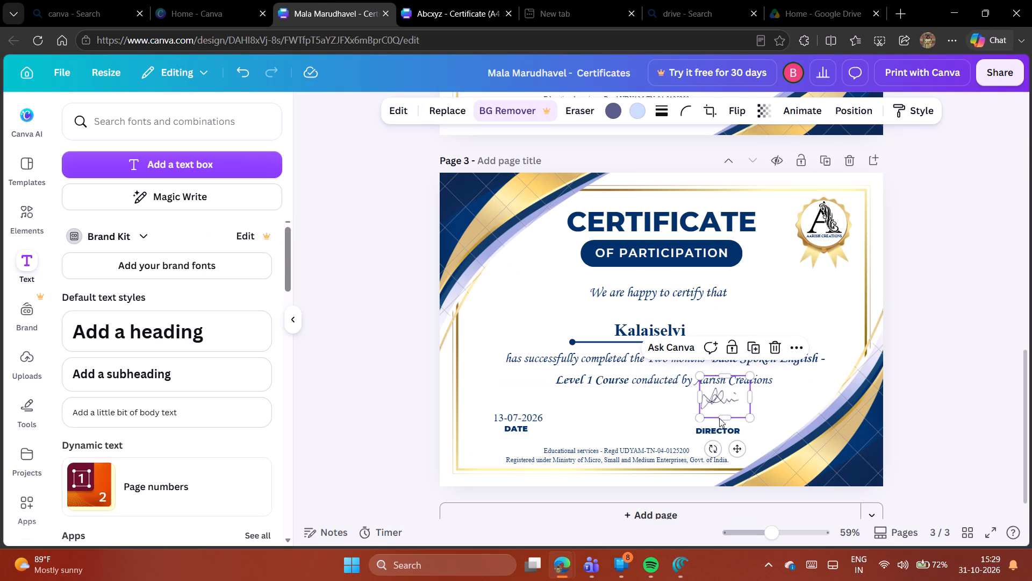
{"action": "triple_click", "coordinate": [720, 428]}
{"action": "left_click", "coordinate": [720, 428]}
{"action": "right_click", "coordinate": [720, 428]}
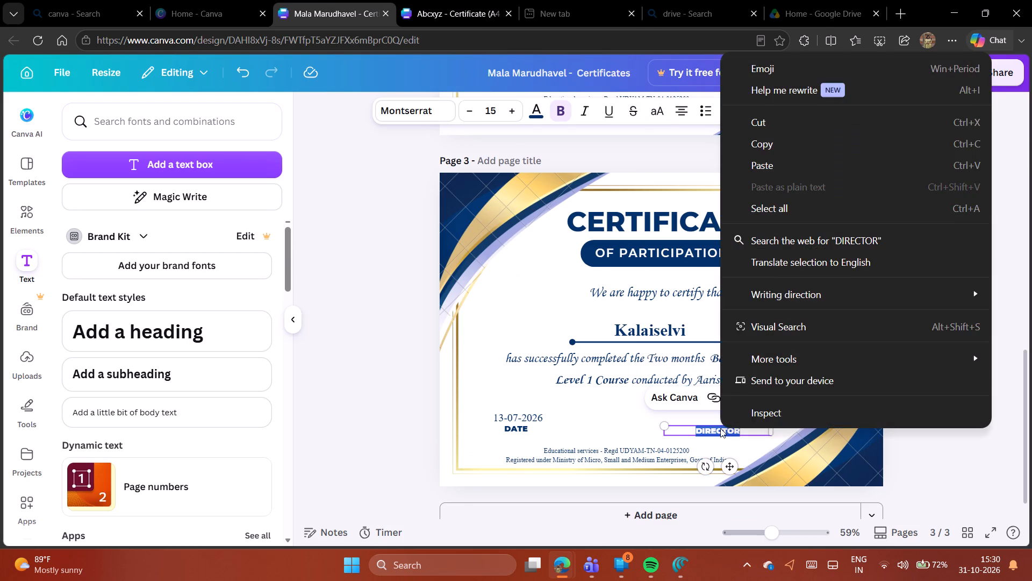
{"action": "left_click_drag", "start_coordinate": [777, 144], "coordinate": [771, 142]}
{"action": "left_click", "coordinate": [428, 0]}
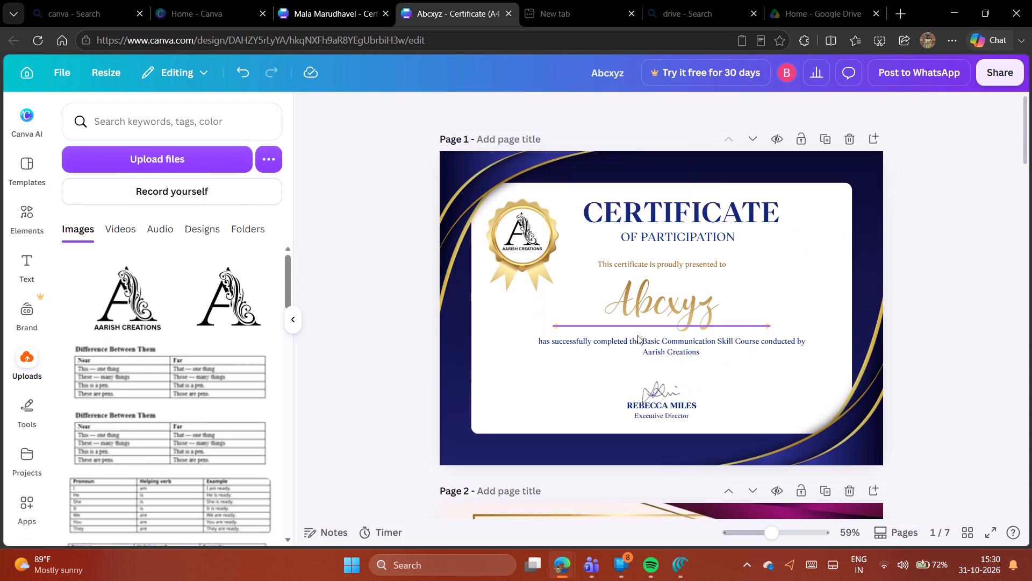
{"action": "triple_click", "coordinate": [636, 406]}
{"action": "right_click", "coordinate": [636, 406]}
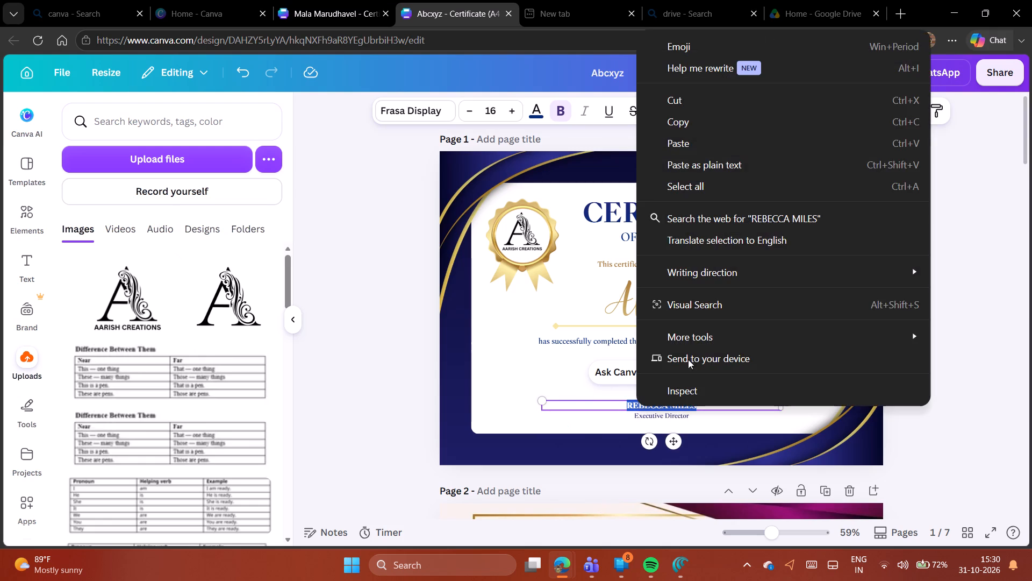
{"action": "left_click", "coordinate": [681, 140]}
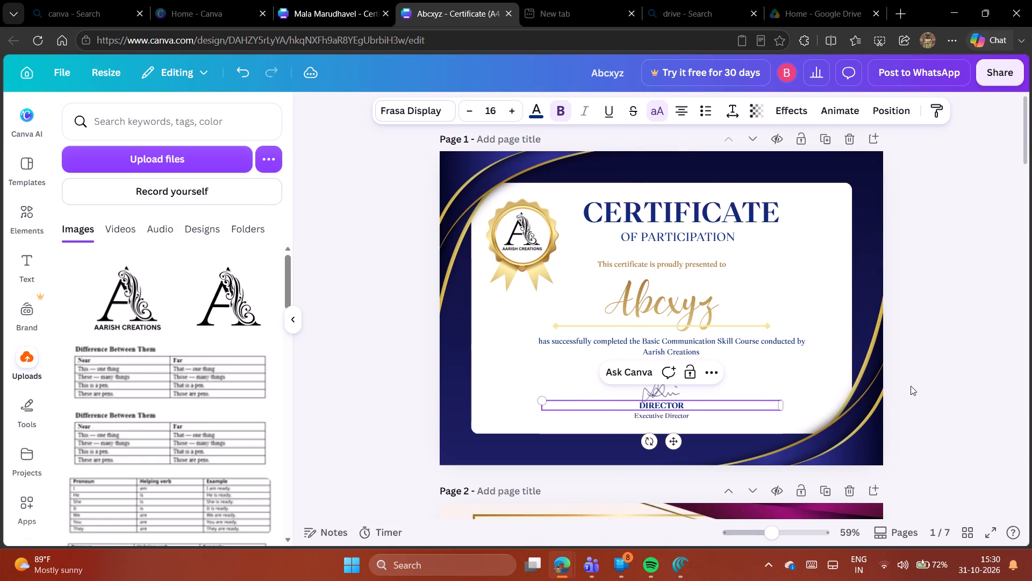
{"action": "left_click", "coordinate": [937, 392]}
Delete the "Executive Director" line below the DIRECTOR label on page 1.
{"action": "left_click", "coordinate": [685, 418]}
{"action": "key", "text": "BackSpace"}
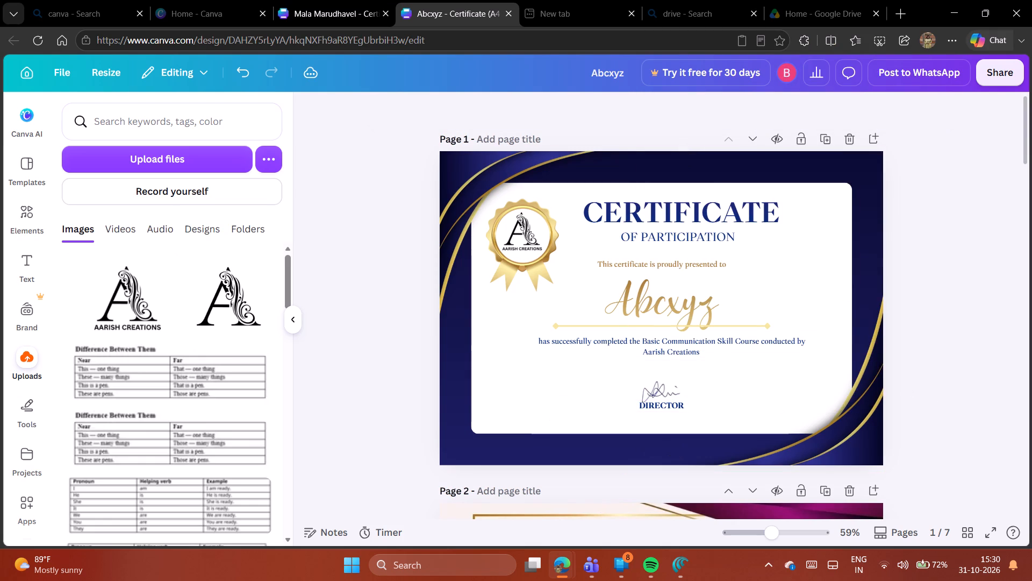
Move page 1's signature and DIRECTOR label to the lower-right area of the white panel, with the signature directly above the label.
{"action": "left_click_drag", "start_coordinate": [665, 402], "coordinate": [758, 402]}
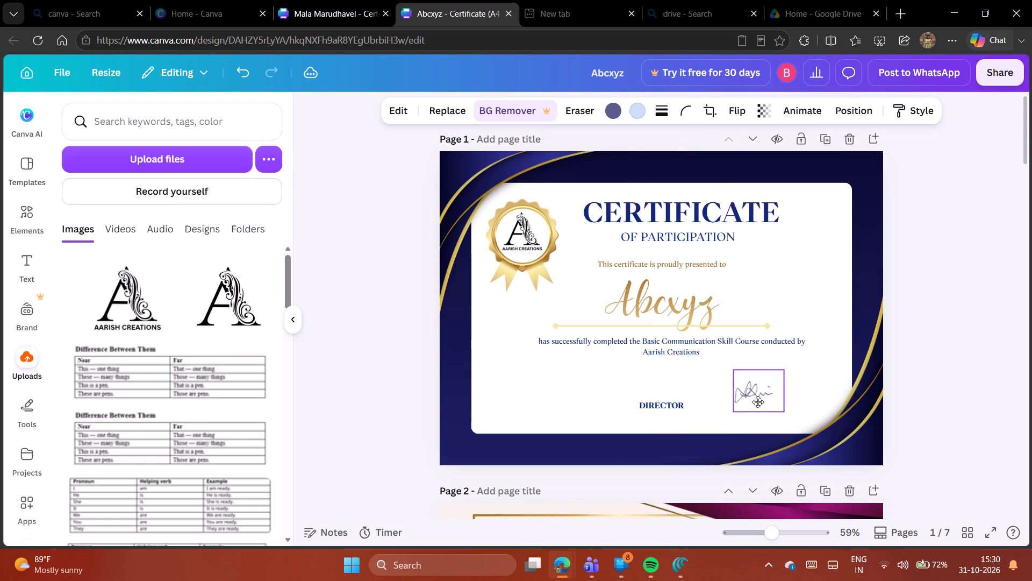
{"action": "left_click_drag", "start_coordinate": [758, 402], "coordinate": [755, 402]}
{"action": "left_click_drag", "start_coordinate": [666, 408], "coordinate": [766, 408]}
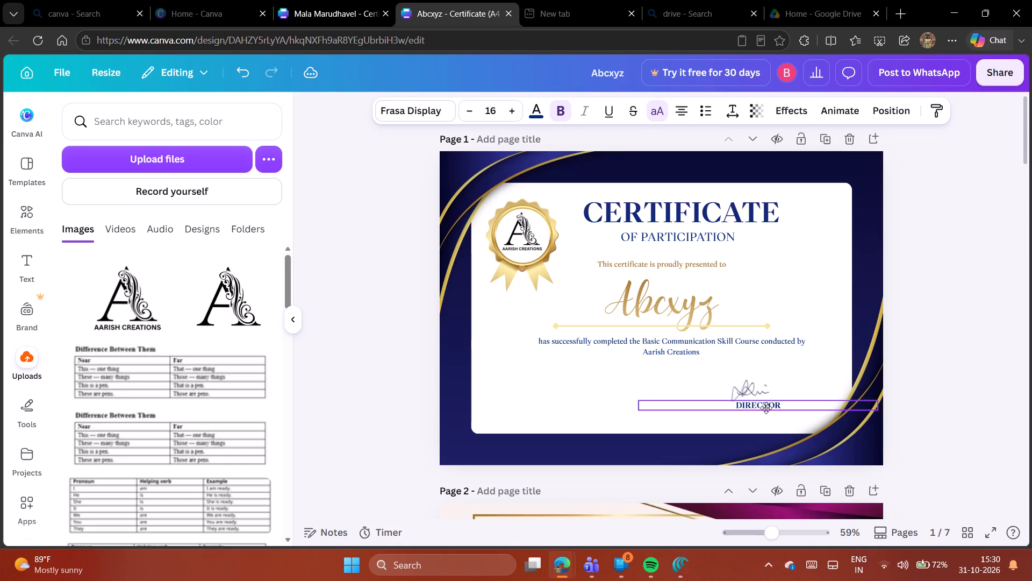
{"action": "left_click_drag", "start_coordinate": [766, 408], "coordinate": [756, 409]}
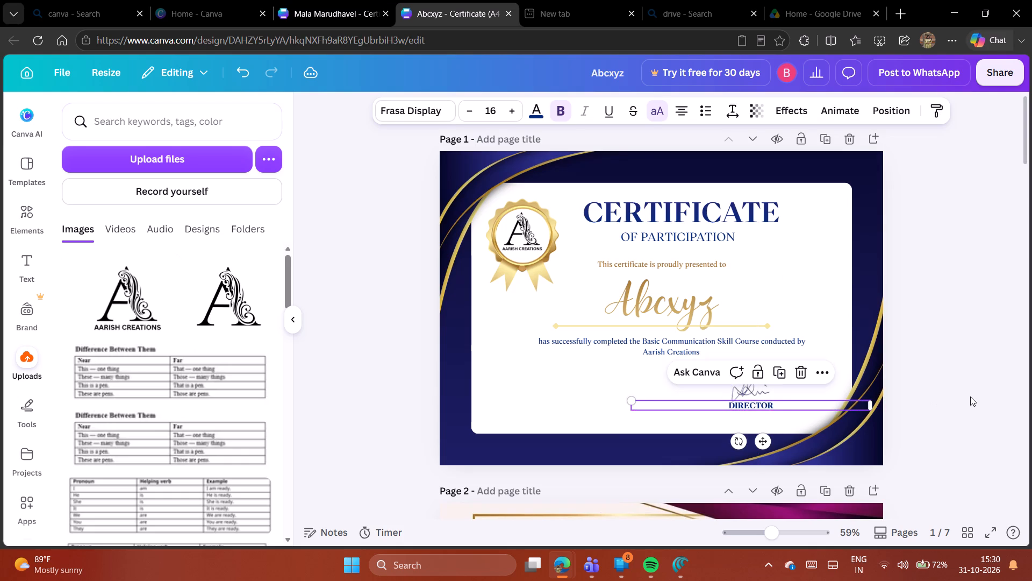
{"action": "left_click_drag", "start_coordinate": [970, 396], "coordinate": [949, 396]}
{"action": "left_click", "coordinate": [745, 386]}
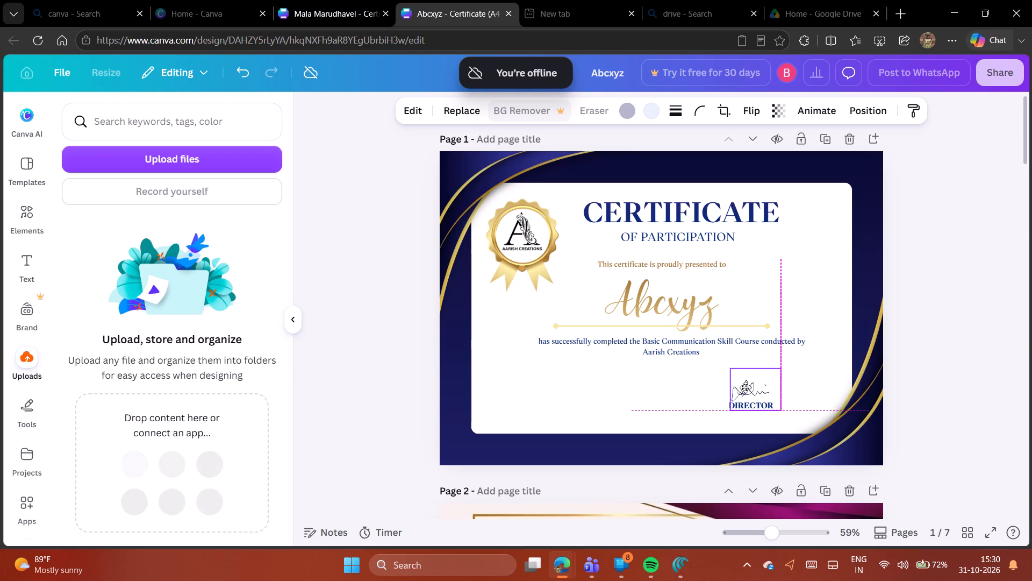
{"action": "left_click", "coordinate": [895, 412]}
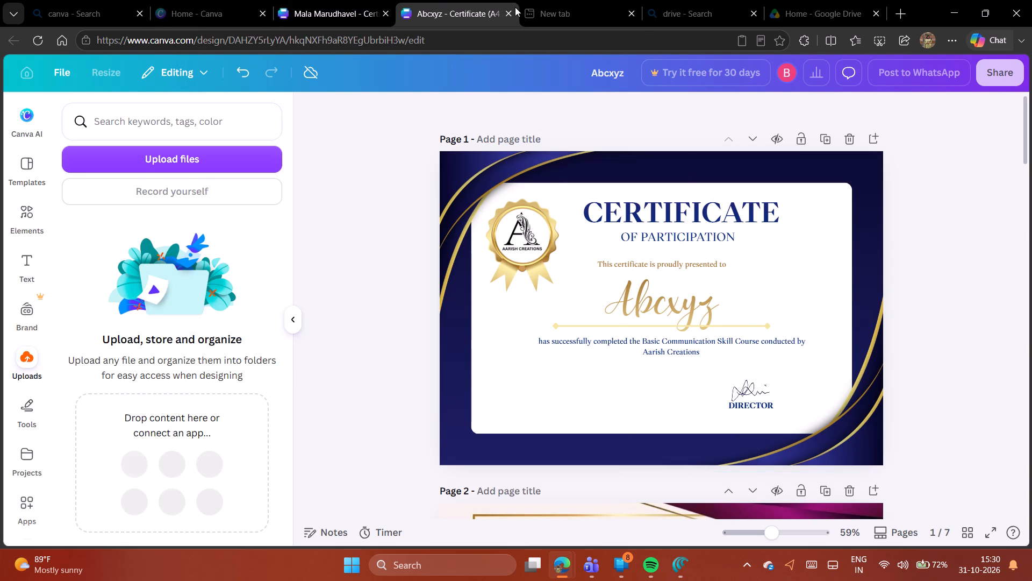
Search the elements library for "line".
{"action": "left_click", "coordinate": [30, 216]}
{"action": "left_click_drag", "start_coordinate": [114, 122], "coordinate": [112, 126]}
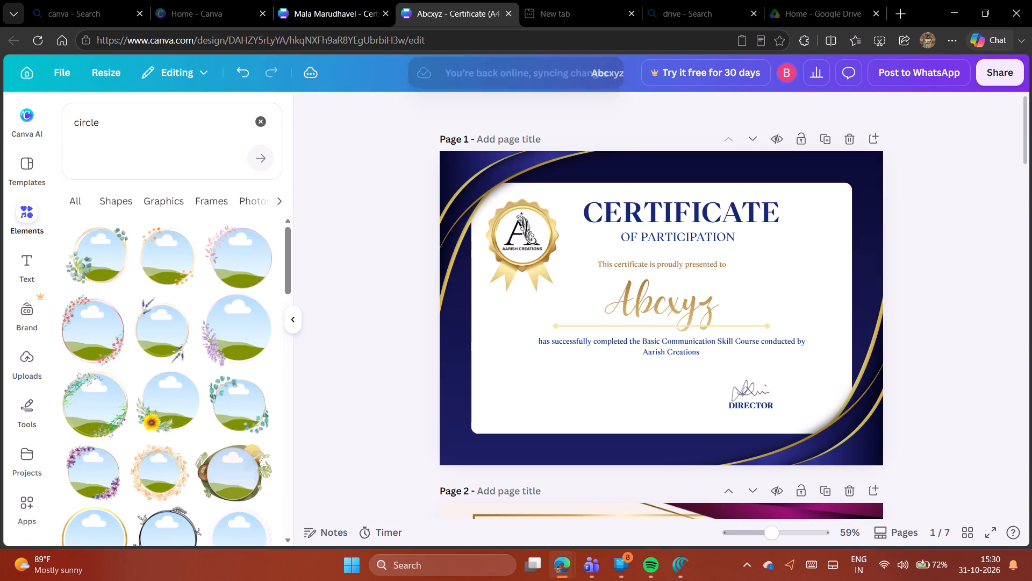
{"action": "left_click_drag", "start_coordinate": [112, 126], "coordinate": [55, 119]}
{"action": "key", "text": "BackSpace"}
{"action": "type", "text": "line"}
{"action": "key", "text": "Return"}
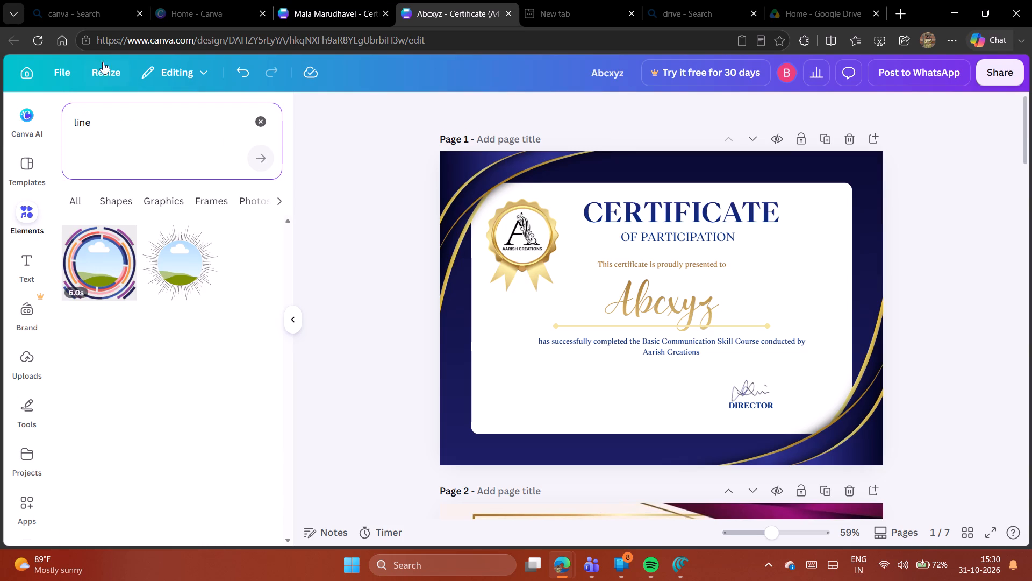
{"action": "key", "text": "Return"}
{"action": "key", "text": "Return"}
Duplicate the signature line above the Mentor's name on page 2 and move the copy onto page 1, beside the DIRECTOR label.
{"action": "scroll", "coordinate": [613, 494], "scroll_direction": "down", "scroll_amount": 5}
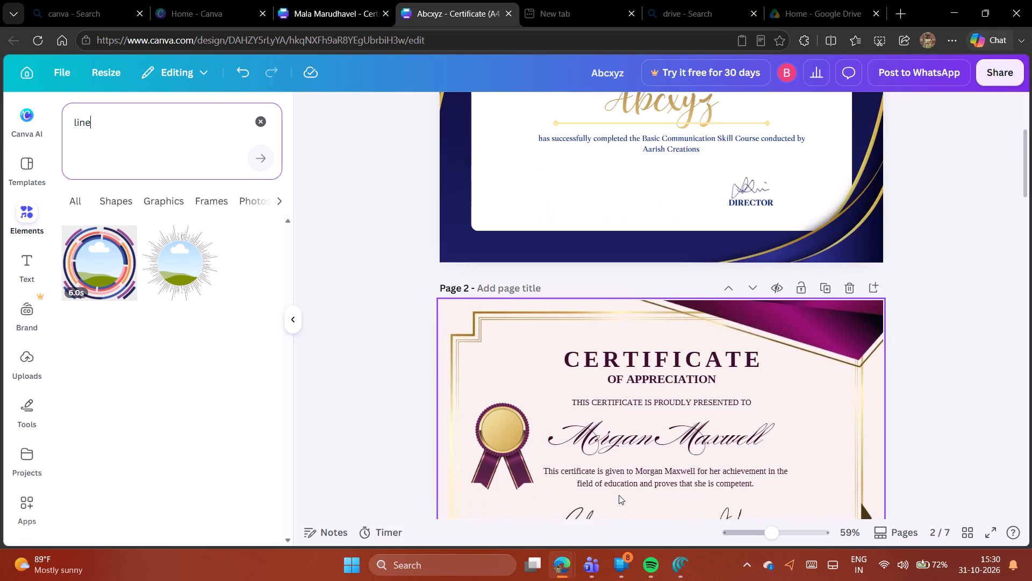
{"action": "left_click", "coordinate": [737, 406]}
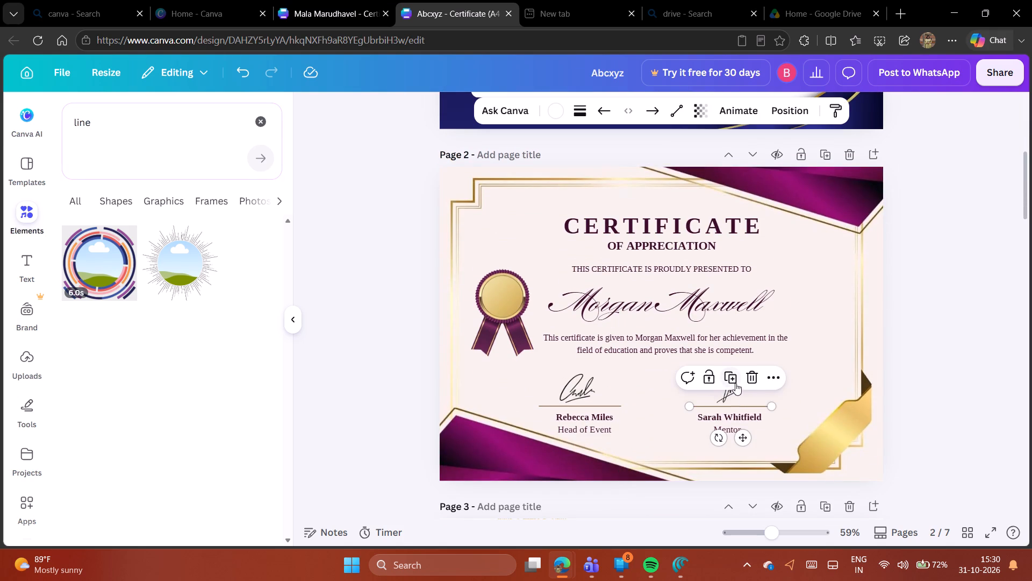
{"action": "left_click", "coordinate": [735, 382]}
{"action": "scroll", "coordinate": [805, 418], "scroll_direction": "up", "scroll_amount": 1}
{"action": "left_click_drag", "start_coordinate": [762, 480], "coordinate": [769, 472]}
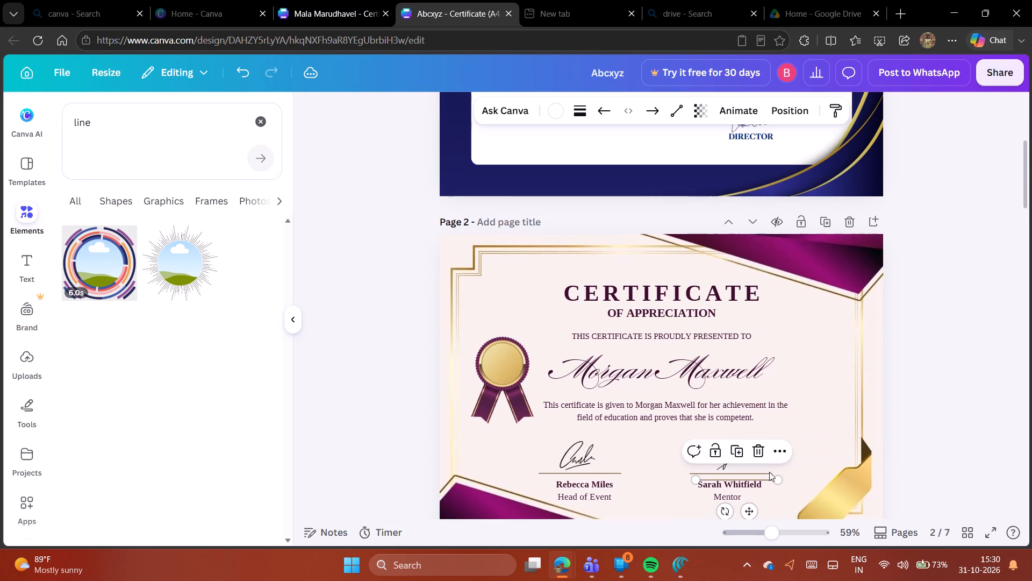
{"action": "left_click_drag", "start_coordinate": [769, 472], "coordinate": [677, 137]}
{"action": "scroll", "coordinate": [711, 222], "scroll_direction": "up", "scroll_amount": 2}
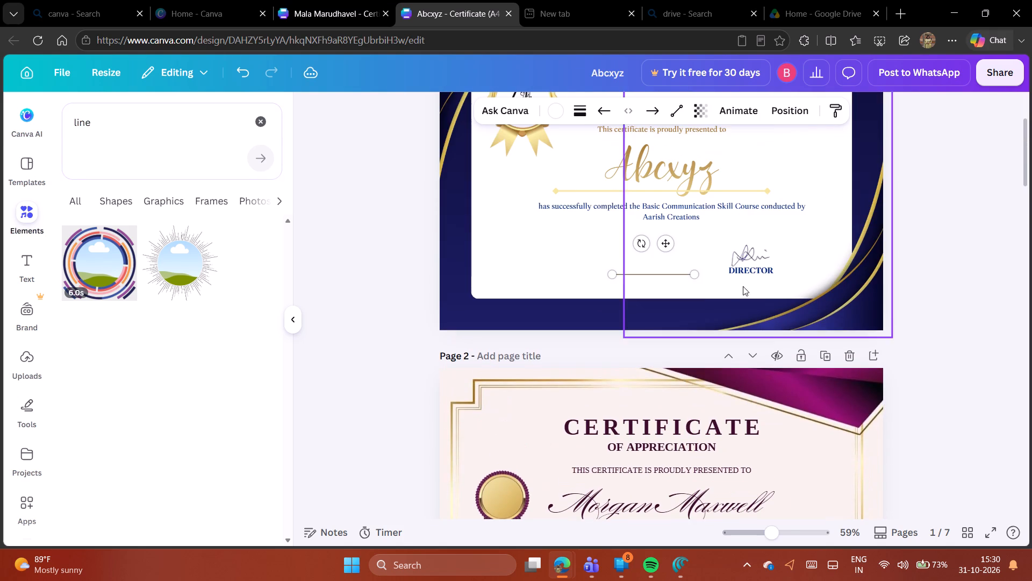
Change the stroke colour of page 1's copied signature line to black.
{"action": "left_click", "coordinate": [671, 275]}
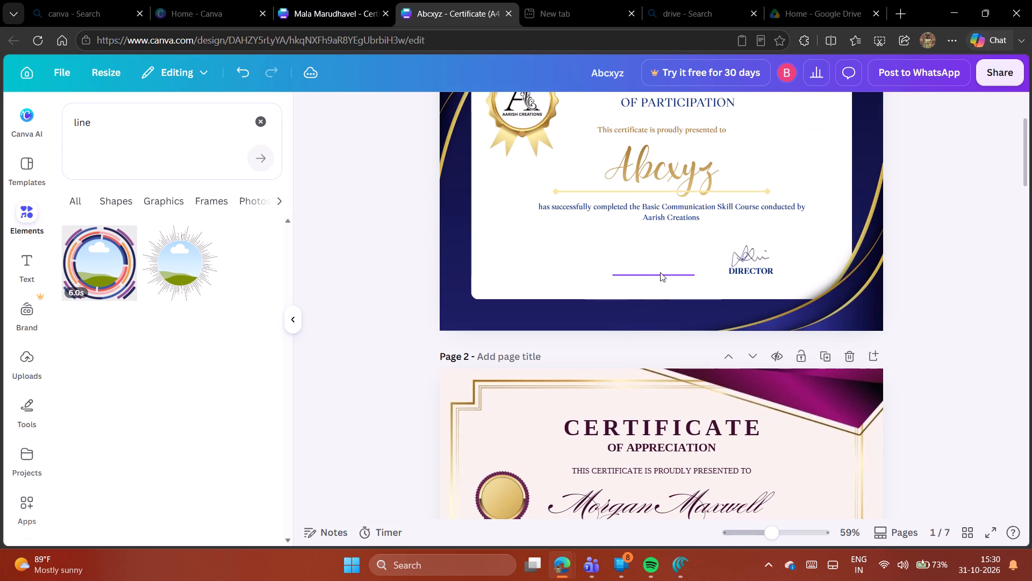
{"action": "left_click", "coordinate": [660, 275]}
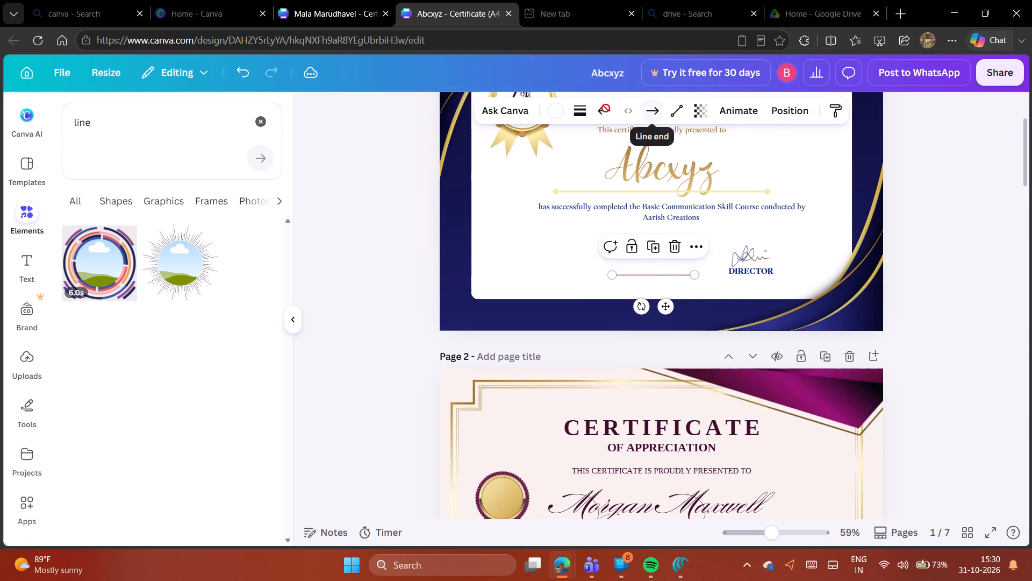
{"action": "left_click", "coordinate": [584, 111]}
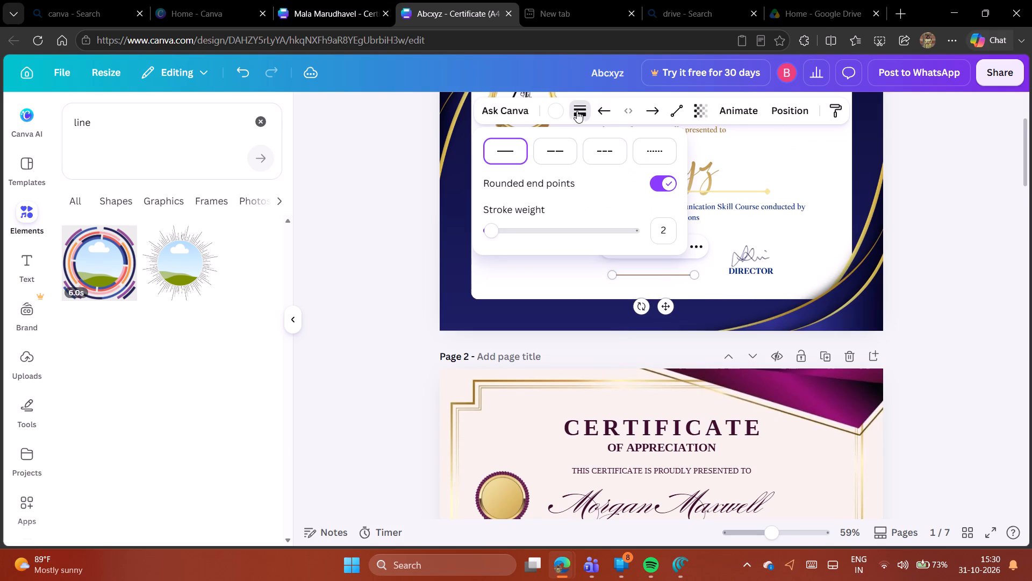
{"action": "left_click", "coordinate": [558, 112]}
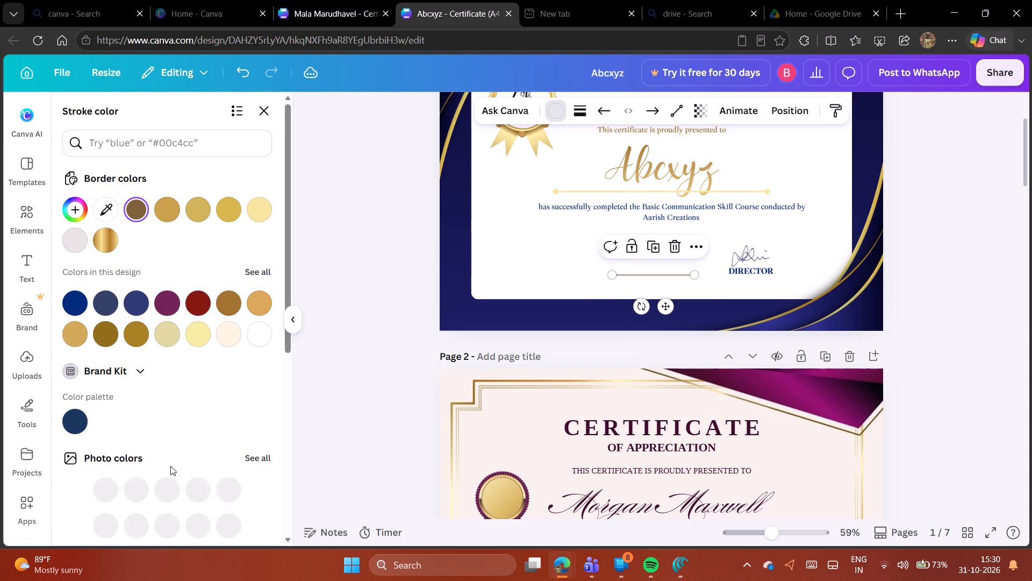
{"action": "scroll", "coordinate": [212, 422], "scroll_direction": "down", "scroll_amount": 2}
{"action": "left_click", "coordinate": [81, 495]}
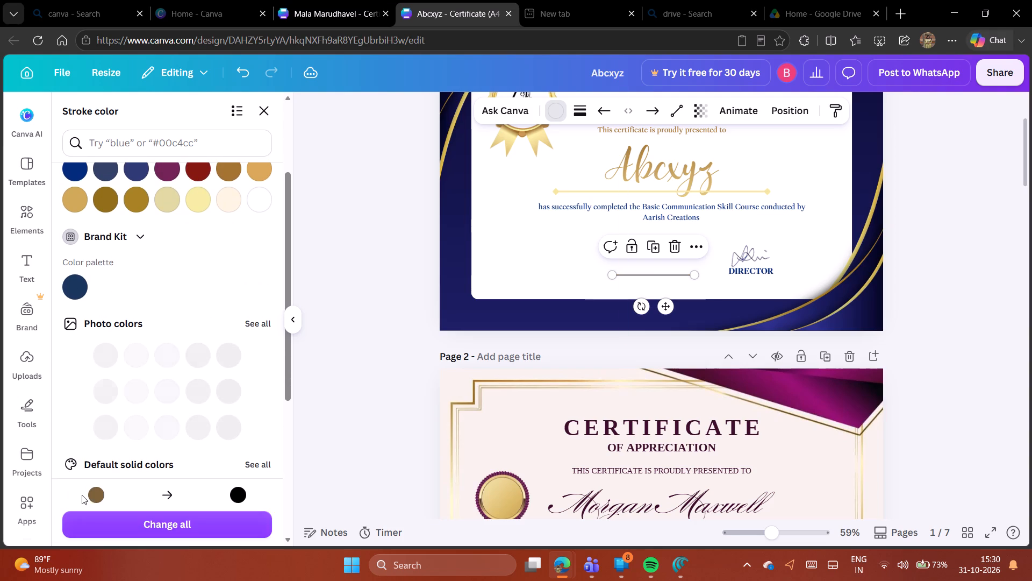
{"action": "left_click", "coordinate": [933, 291]}
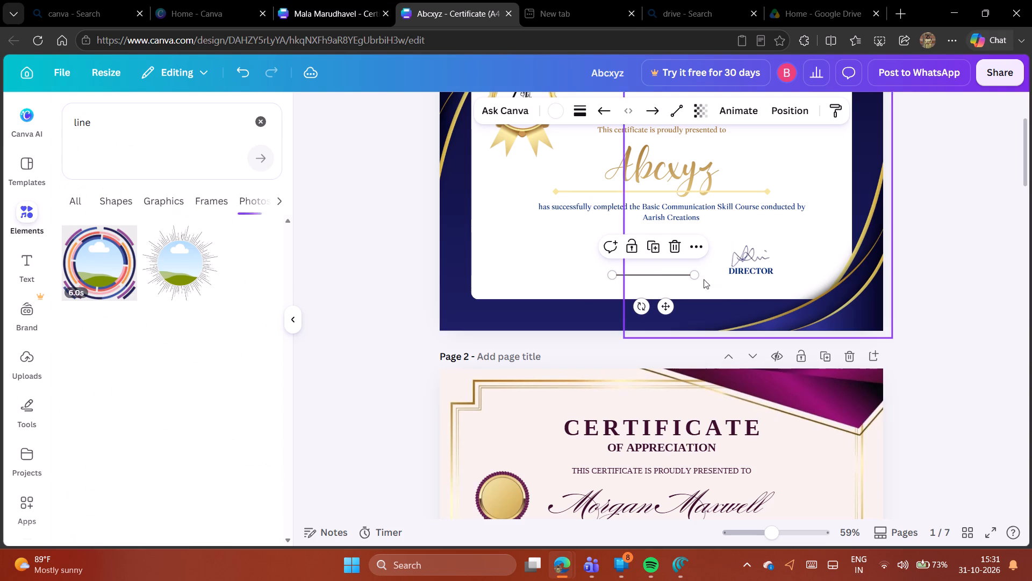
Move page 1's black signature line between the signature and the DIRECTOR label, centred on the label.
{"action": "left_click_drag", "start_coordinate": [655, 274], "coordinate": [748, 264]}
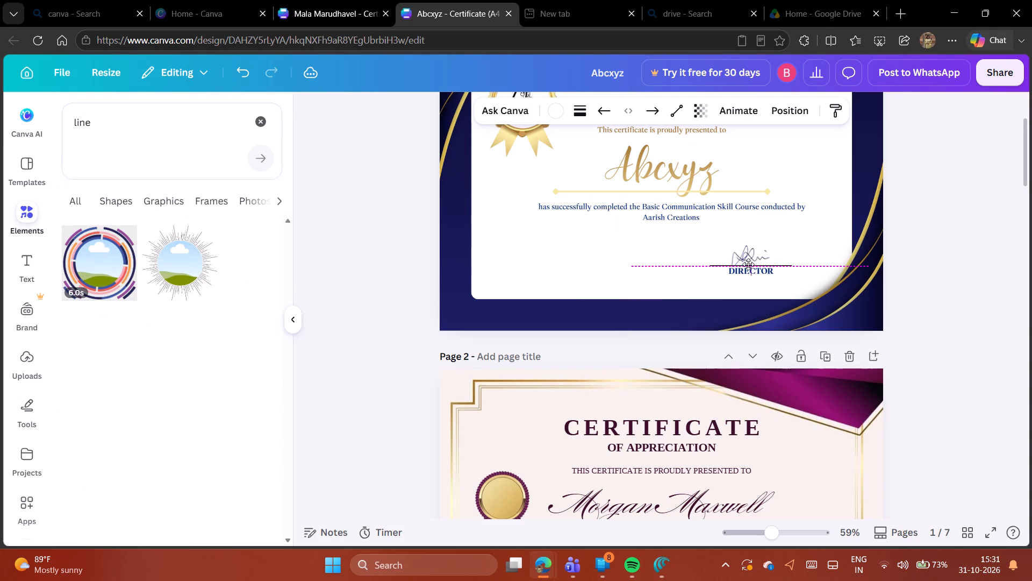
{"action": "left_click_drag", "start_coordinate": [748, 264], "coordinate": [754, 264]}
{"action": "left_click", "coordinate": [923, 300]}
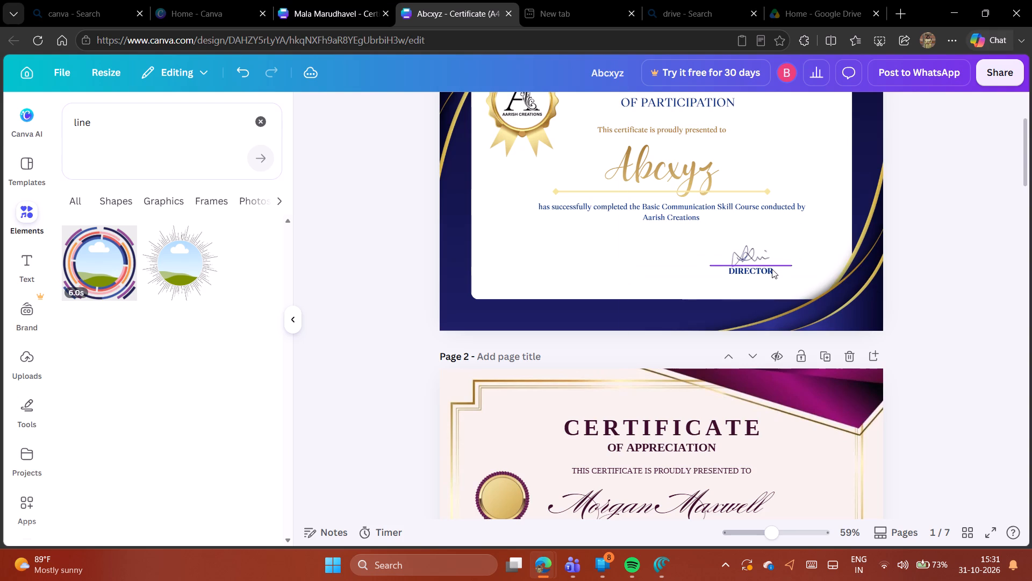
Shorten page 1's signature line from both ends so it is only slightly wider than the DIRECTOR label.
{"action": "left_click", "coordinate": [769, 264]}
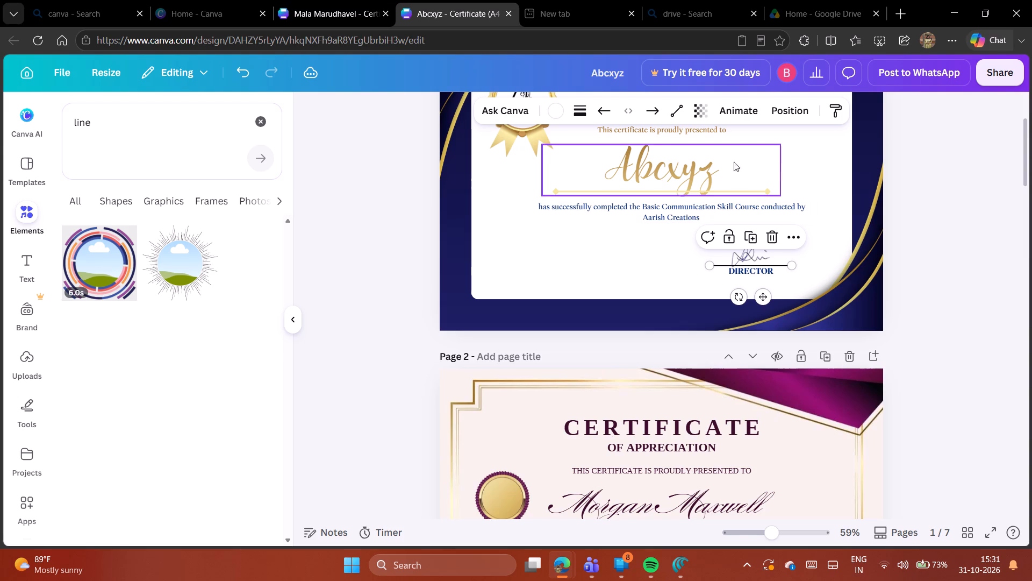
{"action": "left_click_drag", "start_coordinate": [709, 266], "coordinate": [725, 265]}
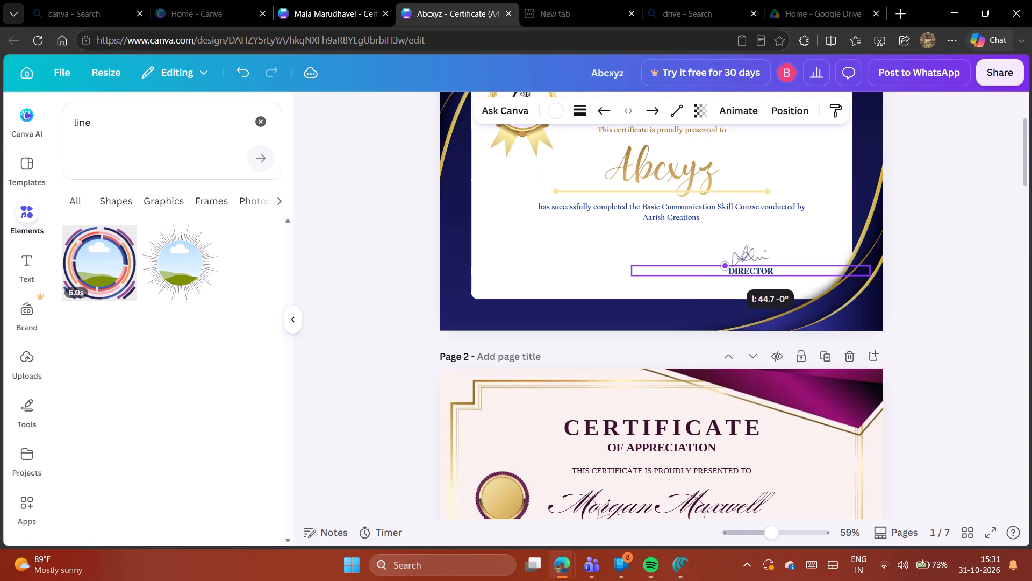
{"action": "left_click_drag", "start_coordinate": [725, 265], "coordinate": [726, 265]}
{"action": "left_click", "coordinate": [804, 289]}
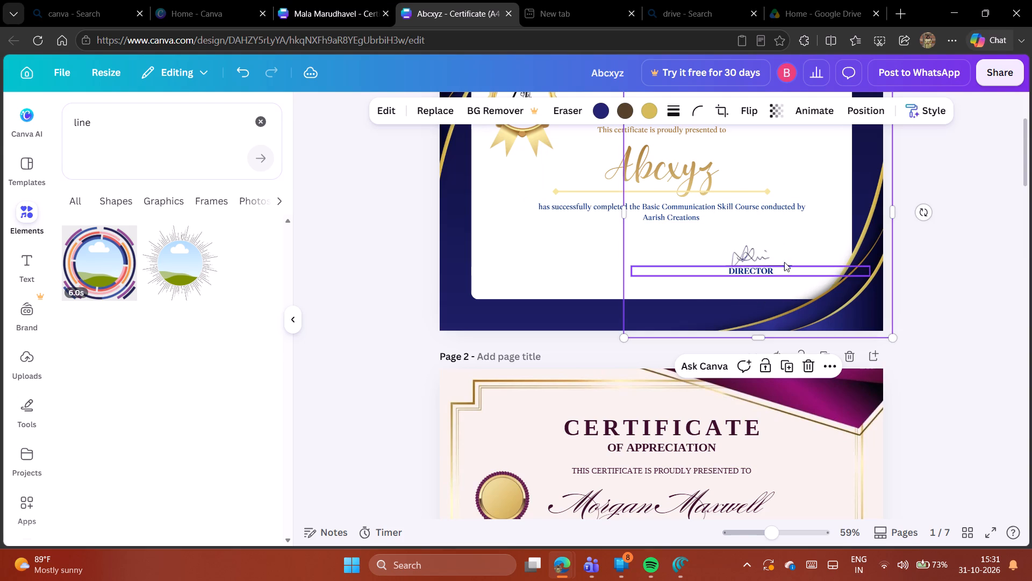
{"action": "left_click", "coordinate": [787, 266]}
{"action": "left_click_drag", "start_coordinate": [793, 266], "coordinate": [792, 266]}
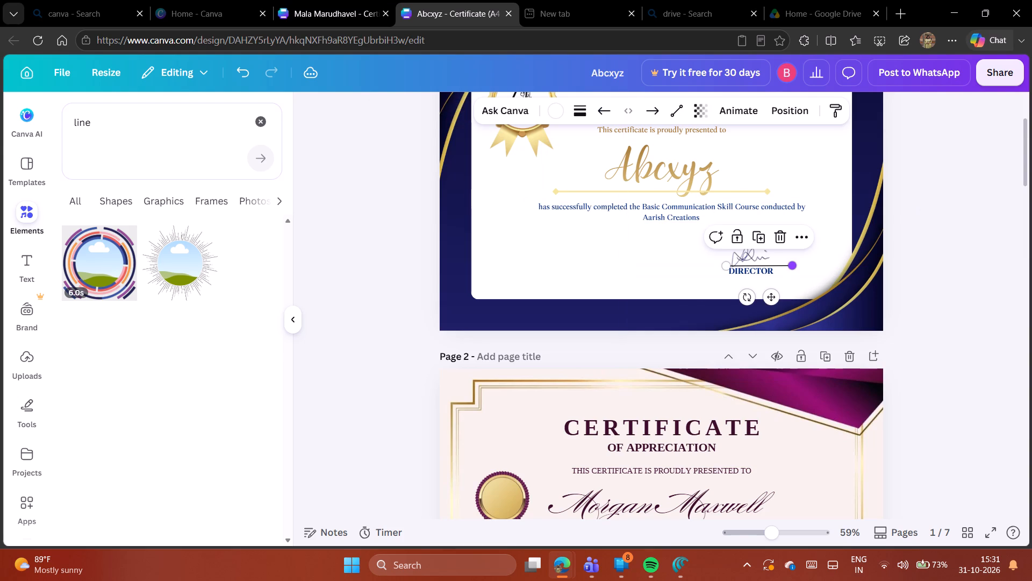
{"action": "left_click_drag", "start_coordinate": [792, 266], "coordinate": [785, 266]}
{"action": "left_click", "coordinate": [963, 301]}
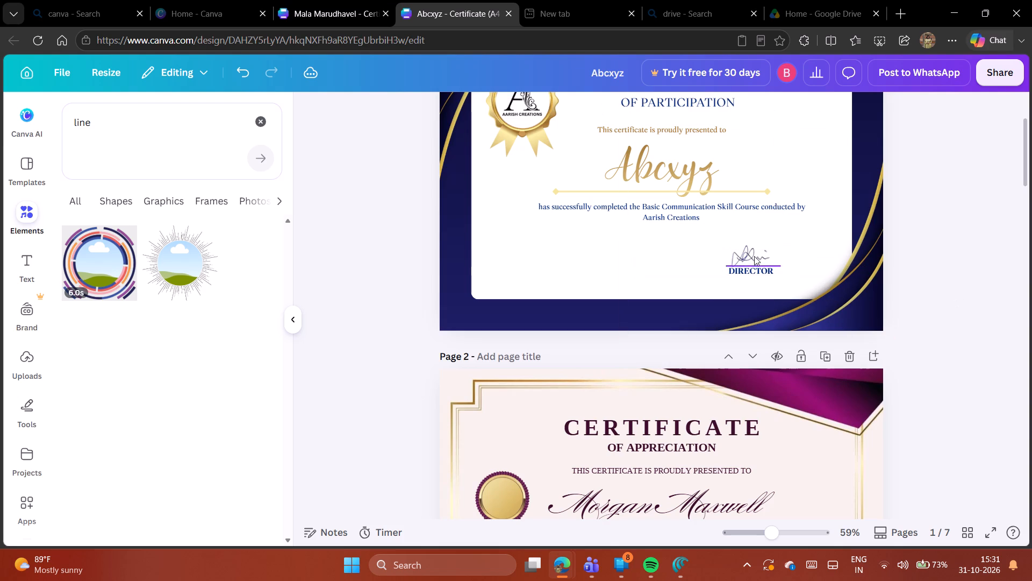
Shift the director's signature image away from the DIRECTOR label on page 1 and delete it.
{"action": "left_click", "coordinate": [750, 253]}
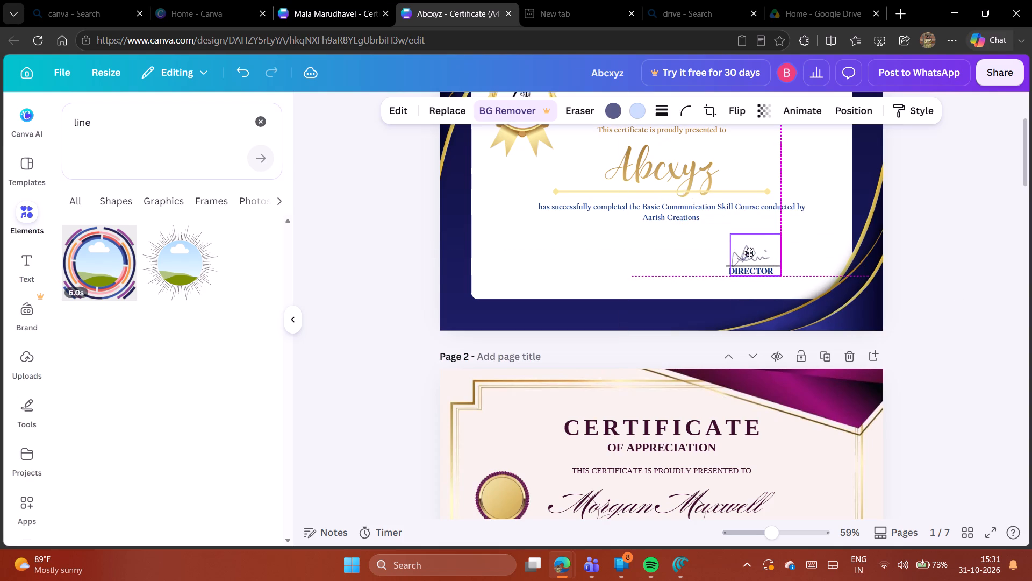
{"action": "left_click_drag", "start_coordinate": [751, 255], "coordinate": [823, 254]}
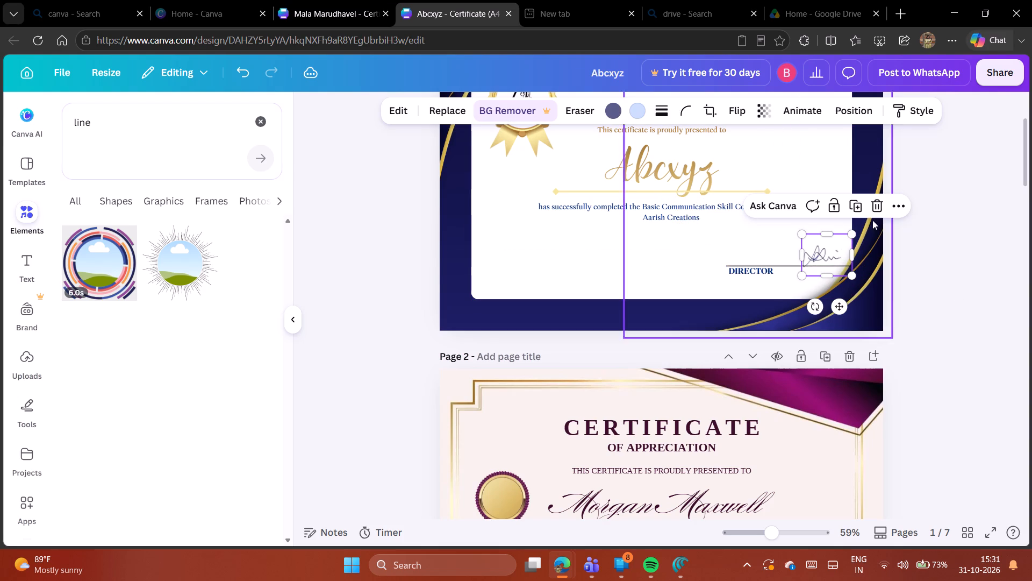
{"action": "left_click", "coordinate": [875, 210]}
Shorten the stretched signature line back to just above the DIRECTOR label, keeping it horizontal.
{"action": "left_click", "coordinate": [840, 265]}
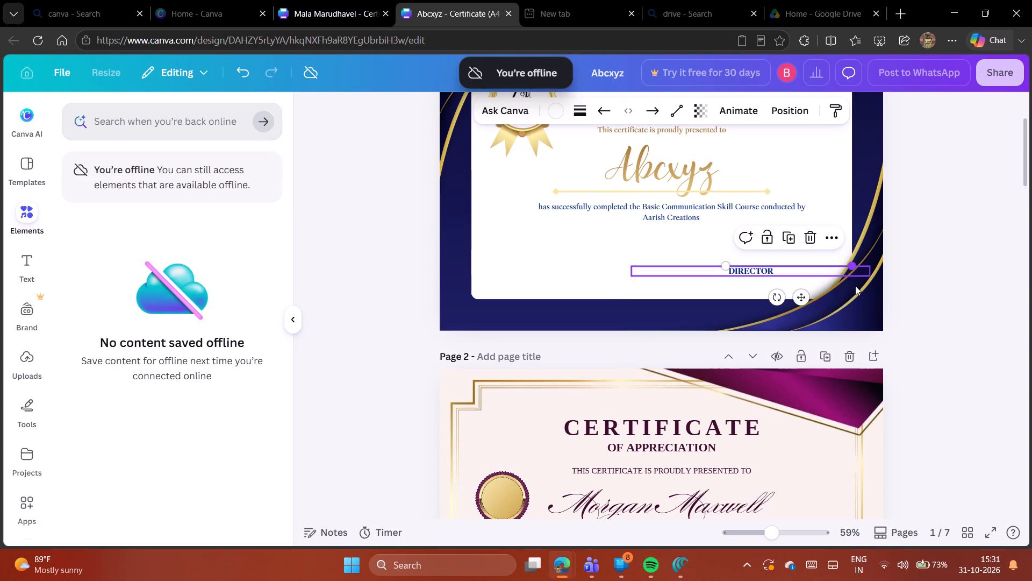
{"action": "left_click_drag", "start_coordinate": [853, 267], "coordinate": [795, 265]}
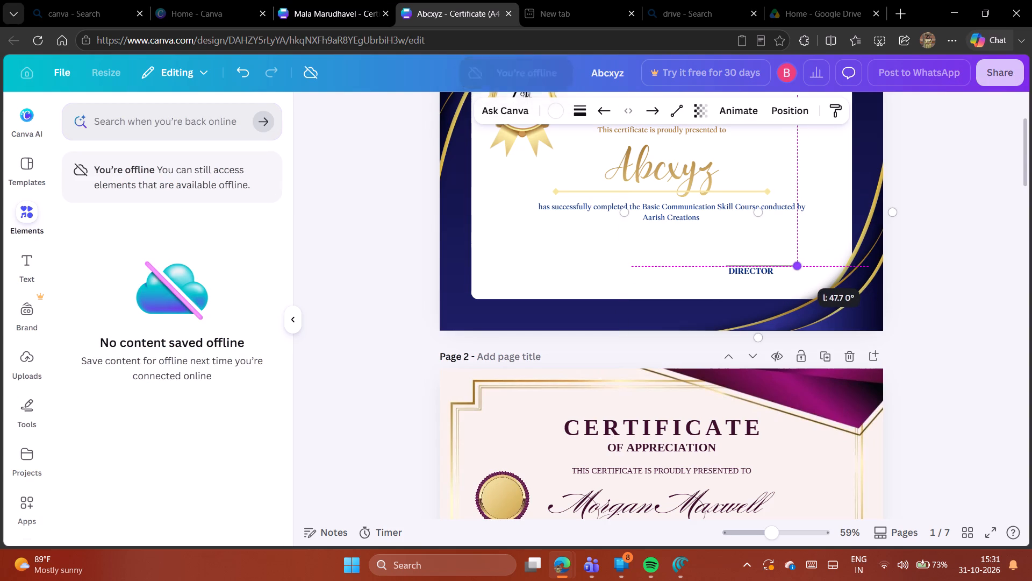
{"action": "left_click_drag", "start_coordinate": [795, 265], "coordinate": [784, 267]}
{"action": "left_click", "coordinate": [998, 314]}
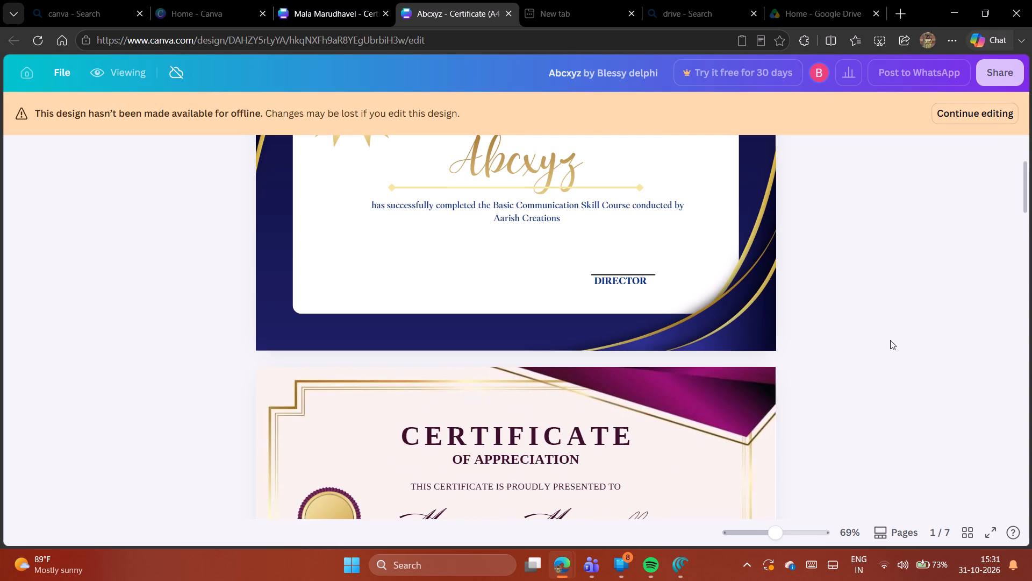
Check the computer's Wi-Fi connection status.
{"action": "left_click", "coordinate": [907, 580]}
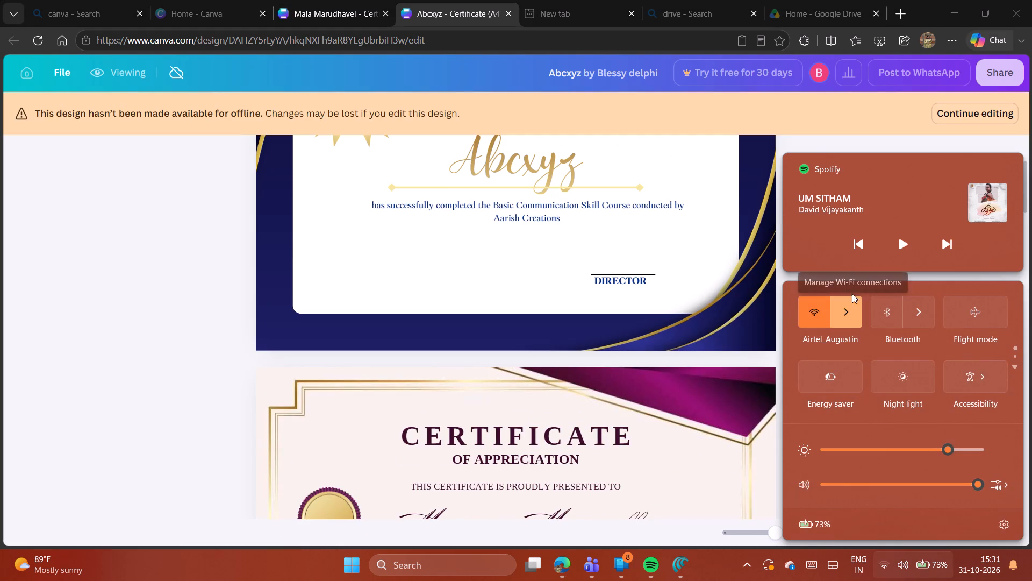
{"action": "left_click", "coordinate": [813, 136]}
Look through the design's certificate pages in viewing mode and return to page 1.
{"action": "scroll", "coordinate": [801, 392], "scroll_direction": "up", "scroll_amount": 2}
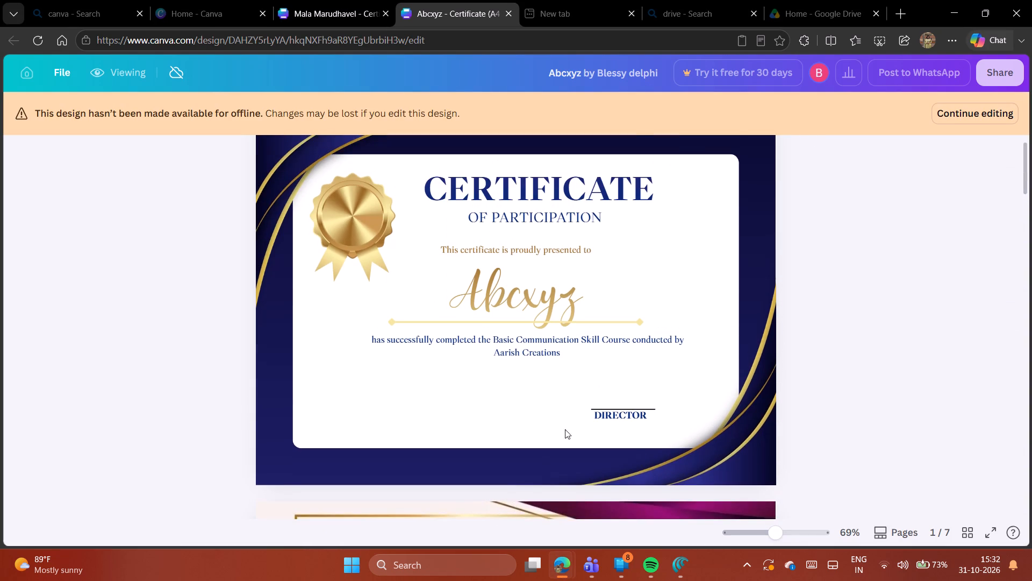
{"action": "scroll", "coordinate": [584, 436], "scroll_direction": "down", "scroll_amount": 9}
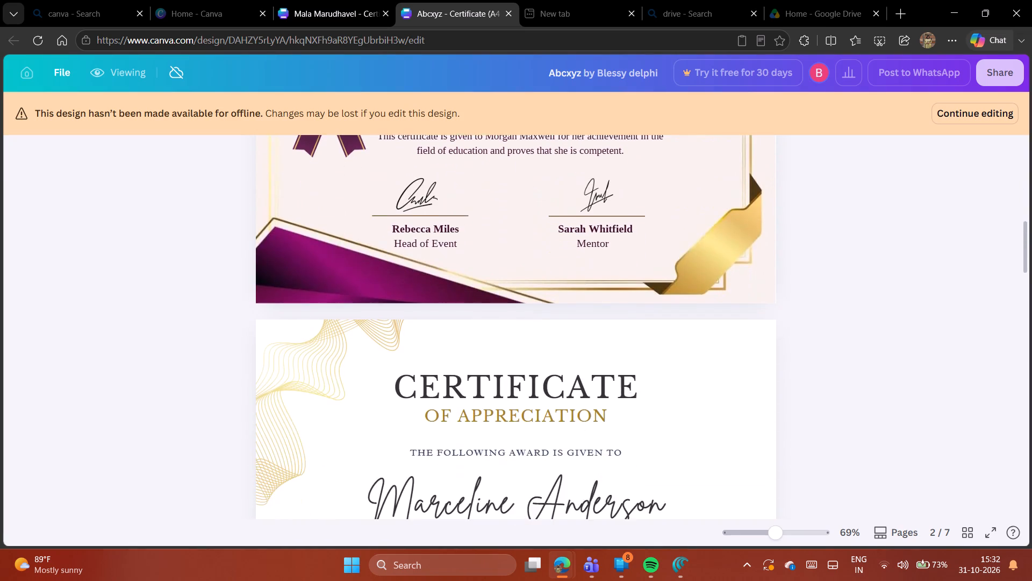
{"action": "scroll", "coordinate": [584, 436], "scroll_direction": "down", "scroll_amount": 11}
{"action": "scroll", "coordinate": [585, 437], "scroll_direction": "up", "scroll_amount": 6}
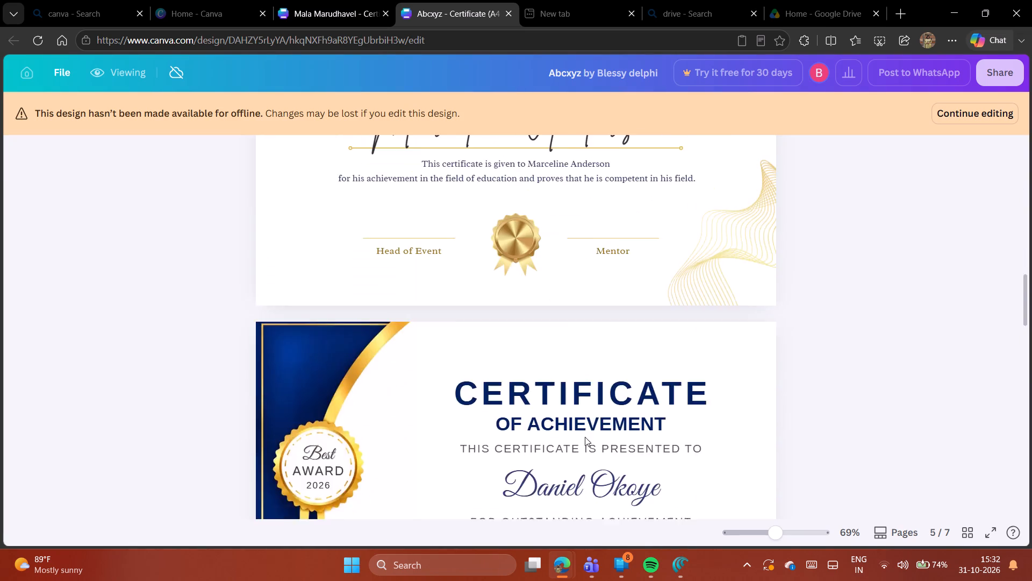
{"action": "scroll", "coordinate": [585, 437], "scroll_direction": "up", "scroll_amount": 20}
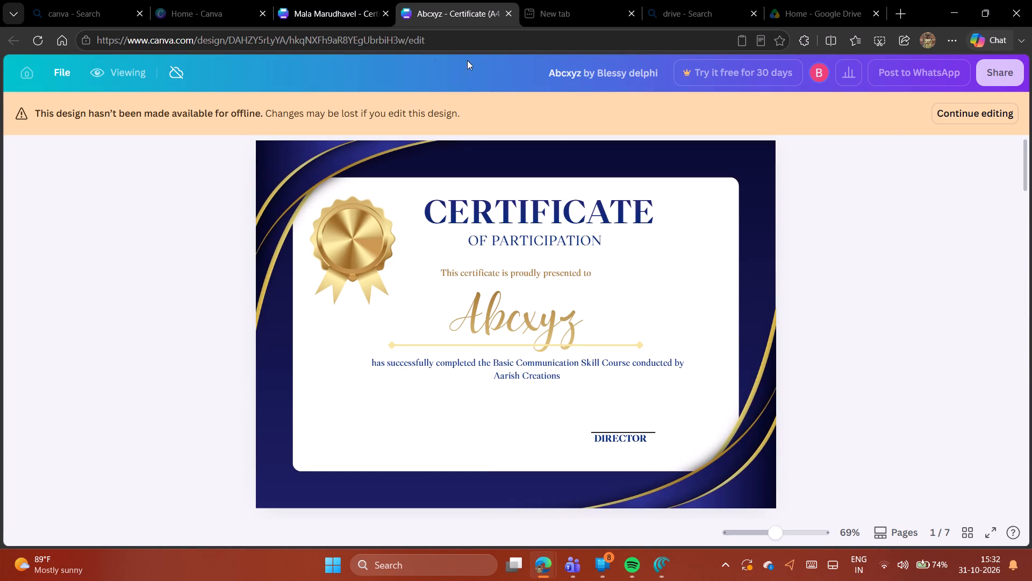
Check the Wi-Fi connection's details and the available networks.
{"action": "left_click", "coordinate": [897, 575]}
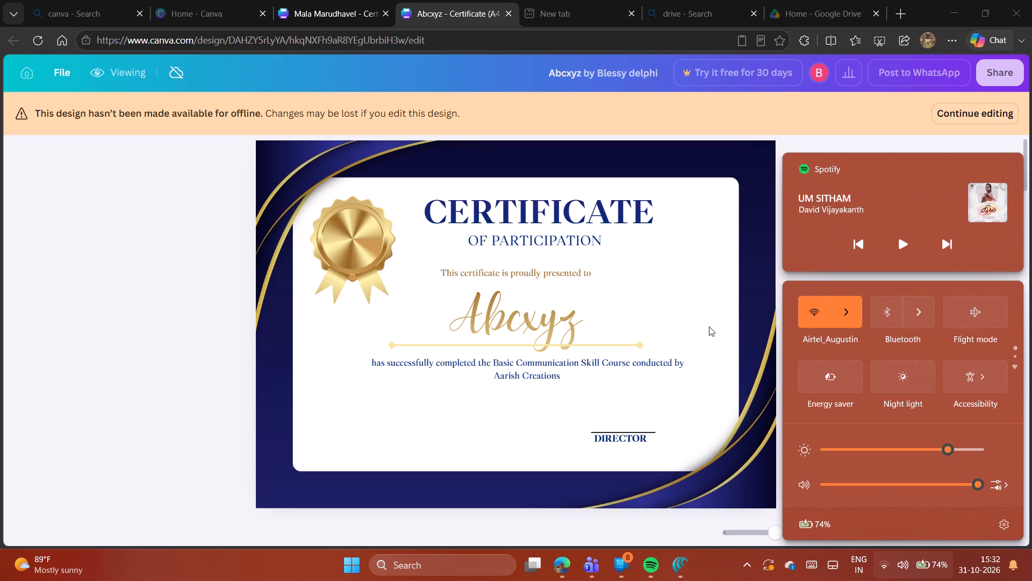
{"action": "left_click", "coordinate": [845, 313]}
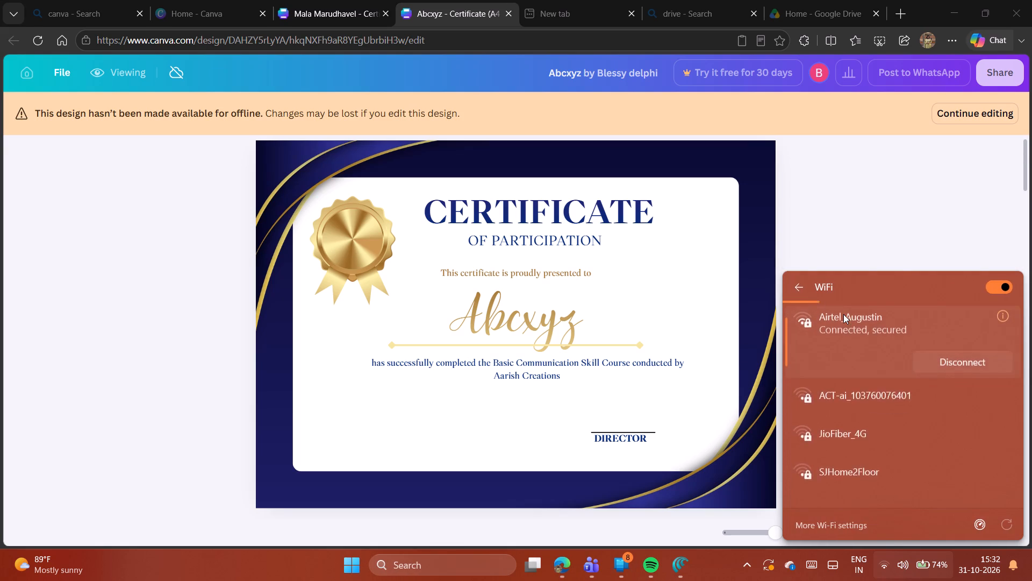
{"action": "left_click", "coordinate": [841, 221]}
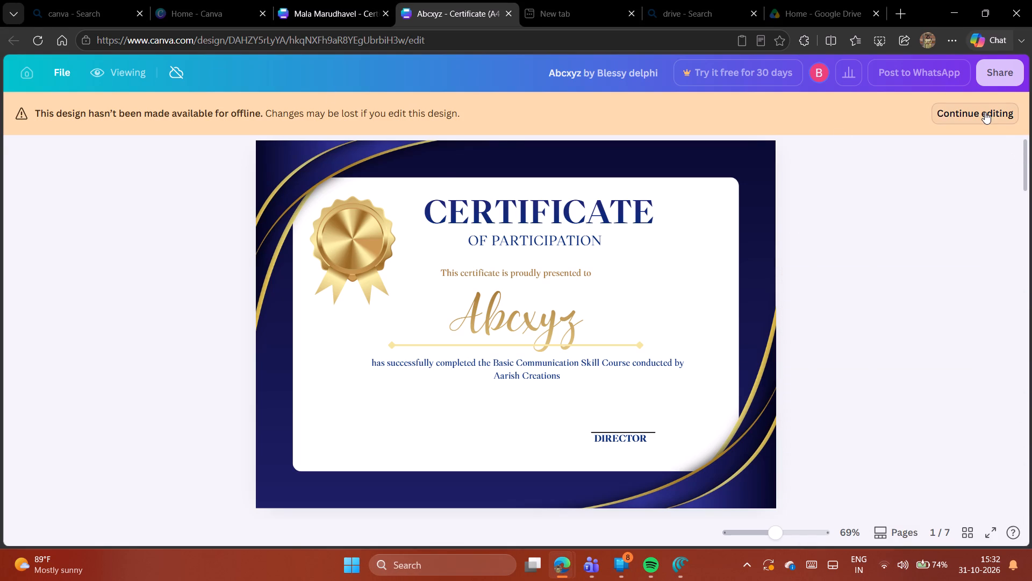
Resume editing the design and undo every change, back to the original participation certificate template on page 1.
{"action": "left_click", "coordinate": [985, 112]}
{"action": "triple_click", "coordinate": [235, 73]}
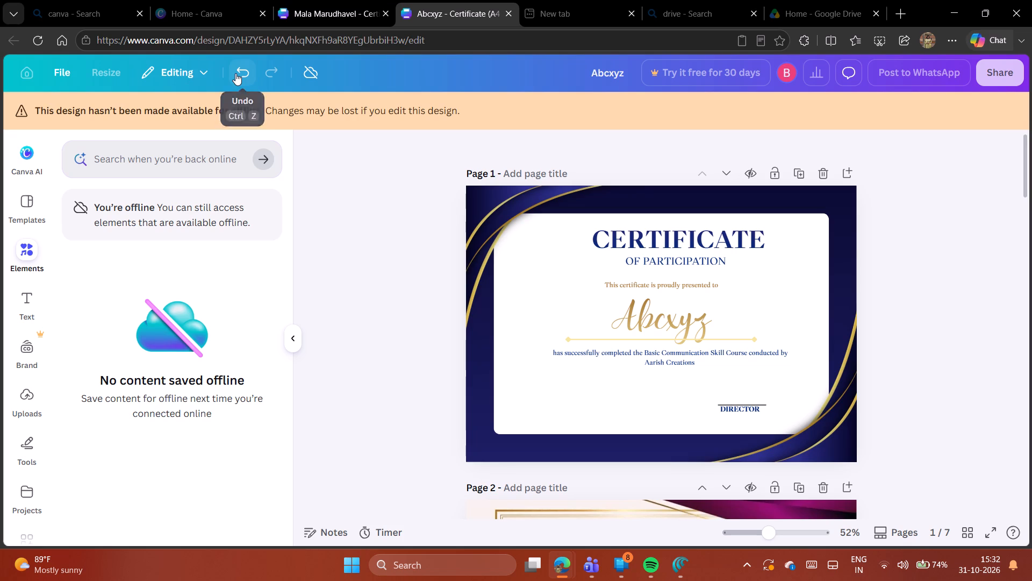
{"action": "triple_click", "coordinate": [235, 73]}
{"action": "triple_click", "coordinate": [235, 73]}
{"action": "triple_click", "coordinate": [235, 73]}
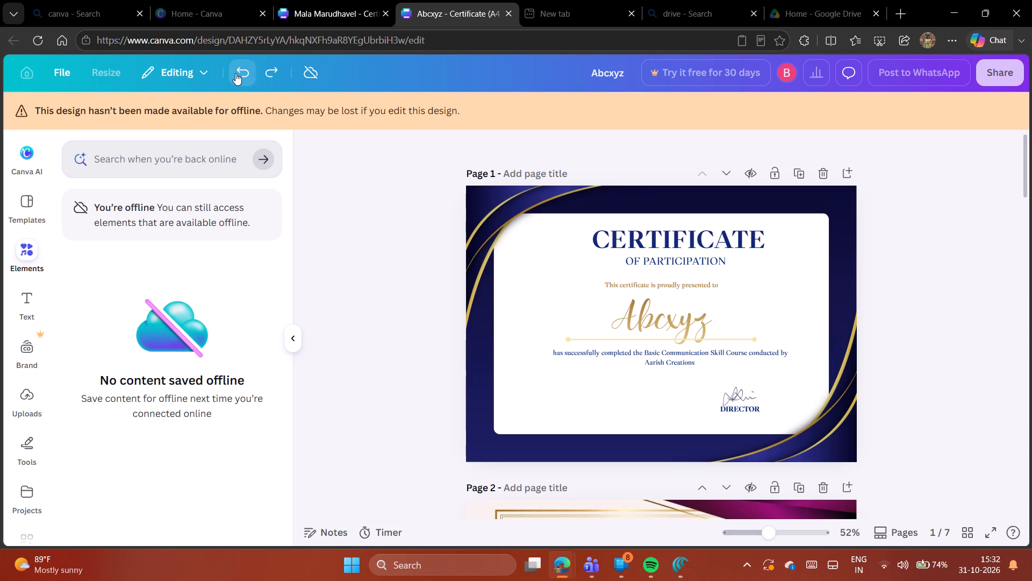
{"action": "triple_click", "coordinate": [235, 73]}
{"action": "triple_click", "coordinate": [235, 73]}
{"action": "triple_click", "coordinate": [235, 73]}
{"action": "triple_click", "coordinate": [235, 73]}
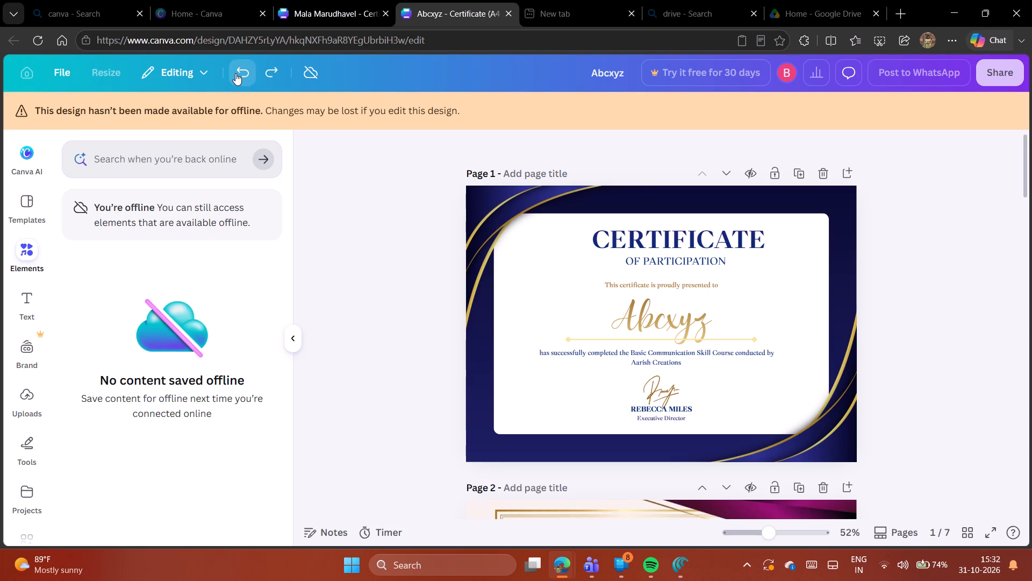
{"action": "triple_click", "coordinate": [235, 73]}
{"action": "triple_click", "coordinate": [235, 73]}
{"action": "triple_click", "coordinate": [235, 73]}
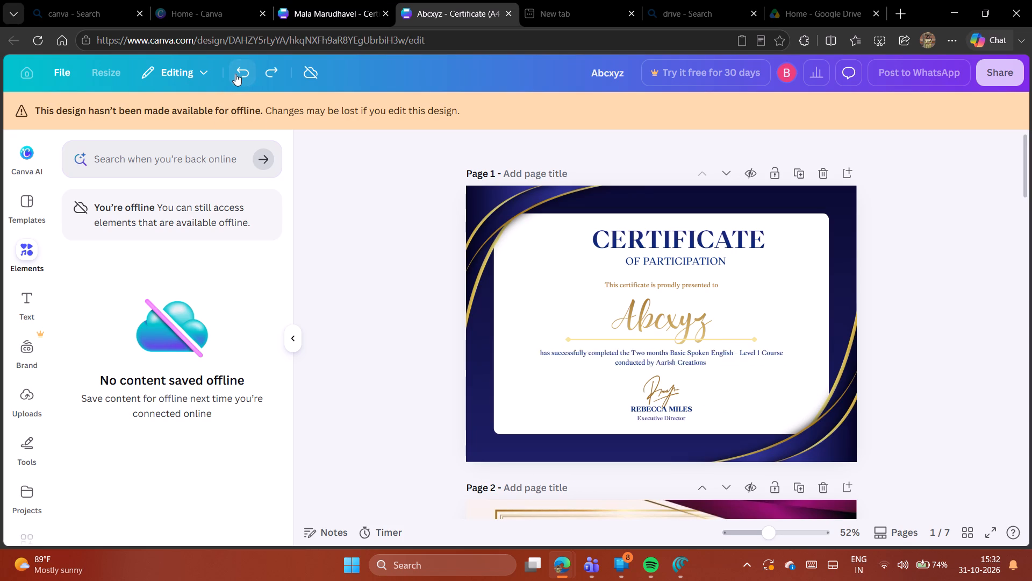
{"action": "triple_click", "coordinate": [235, 74]}
{"action": "triple_click", "coordinate": [235, 74]}
{"action": "triple_click", "coordinate": [235, 74]}
{"action": "triple_click", "coordinate": [235, 74]}
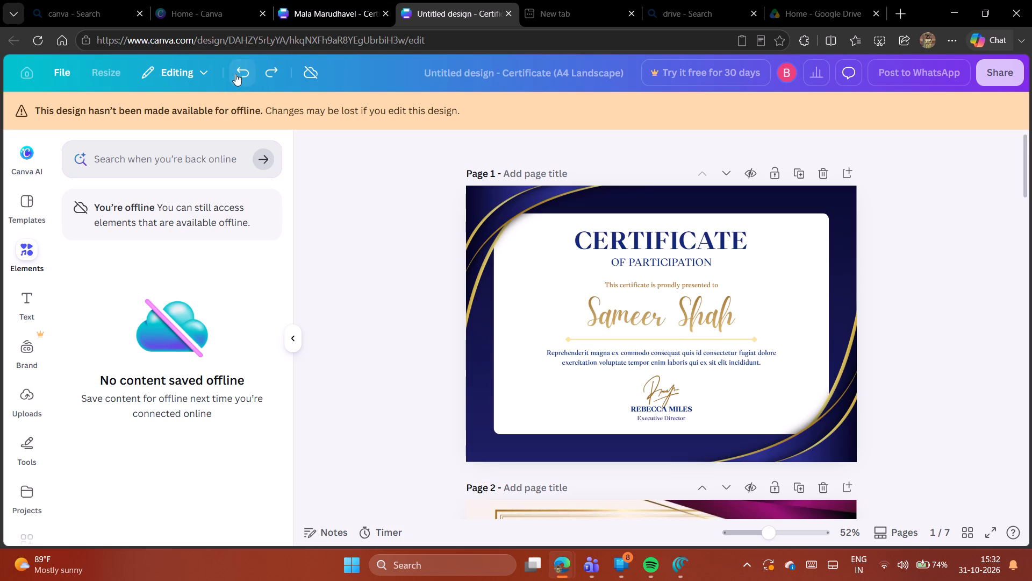
{"action": "triple_click", "coordinate": [235, 74]}
{"action": "triple_click", "coordinate": [235, 74]}
{"action": "triple_click", "coordinate": [235, 74]}
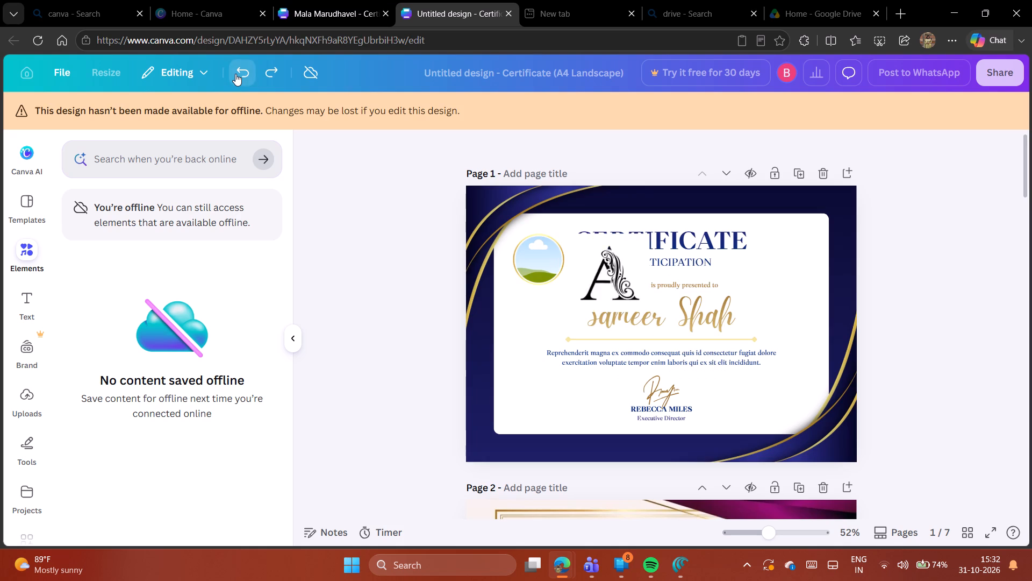
{"action": "triple_click", "coordinate": [235, 74]}
{"action": "triple_click", "coordinate": [235, 74]}
{"action": "triple_click", "coordinate": [235, 74]}
{"action": "triple_click", "coordinate": [235, 74]}
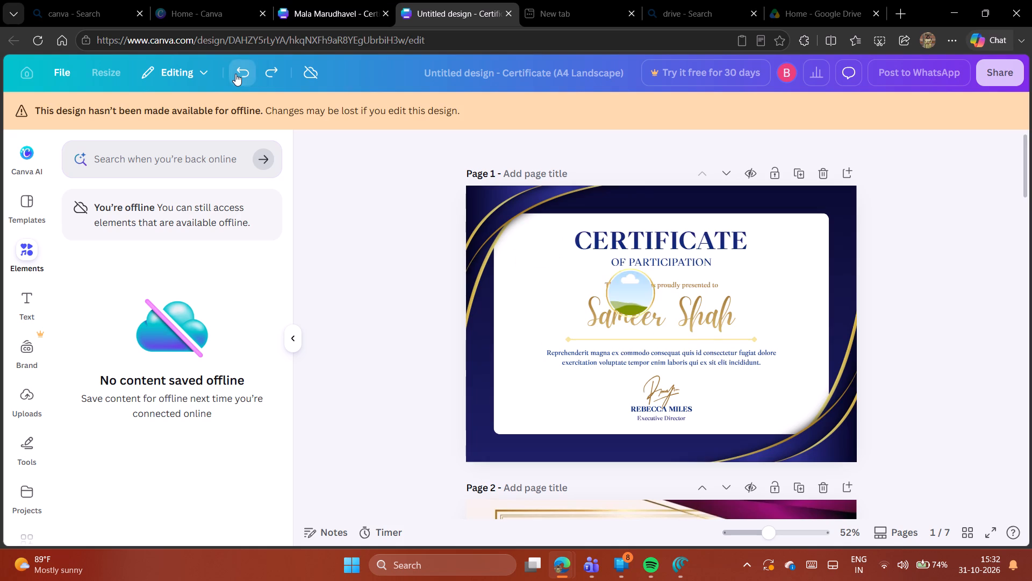
{"action": "triple_click", "coordinate": [235, 74]}
{"action": "left_click", "coordinate": [235, 74]}
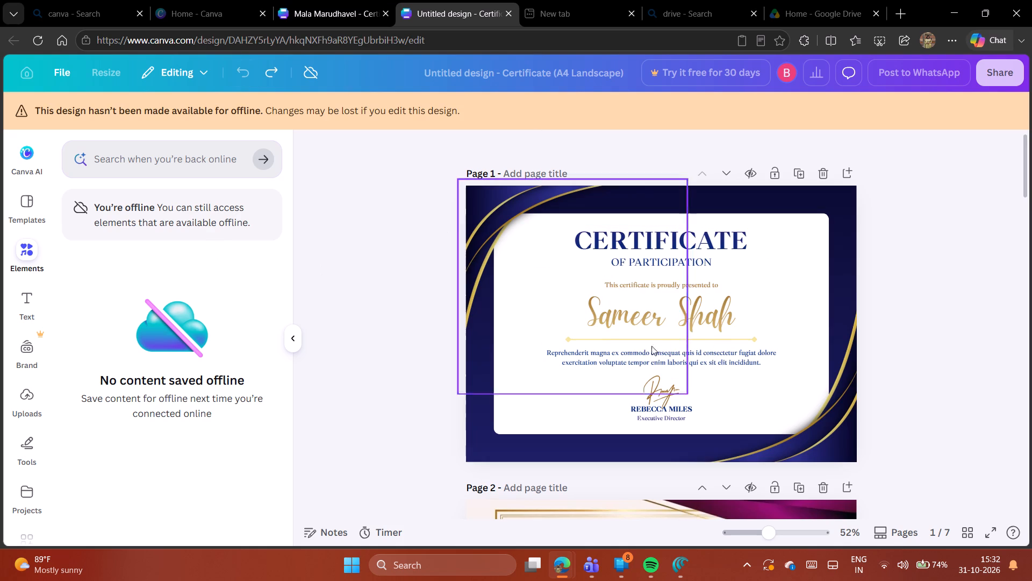
Delete page 1, the navy and gold Certificate of Participation.
{"action": "left_click", "coordinate": [822, 175]}
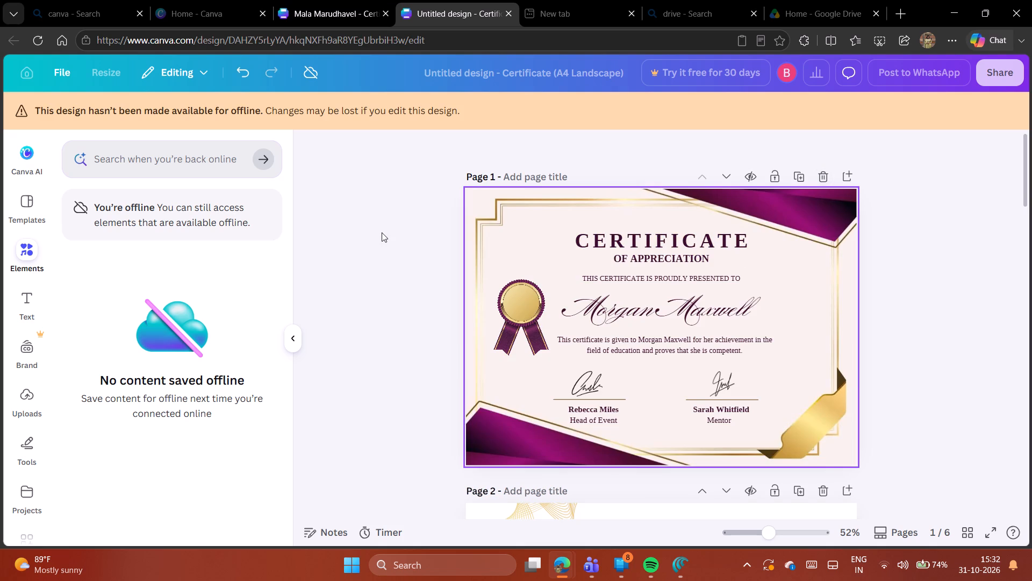
Go to the blank last page and try to start a search in the template library.
{"action": "scroll", "coordinate": [619, 433], "scroll_direction": "down", "scroll_amount": 20}
{"action": "scroll", "coordinate": [619, 433], "scroll_direction": "down", "scroll_amount": 2}
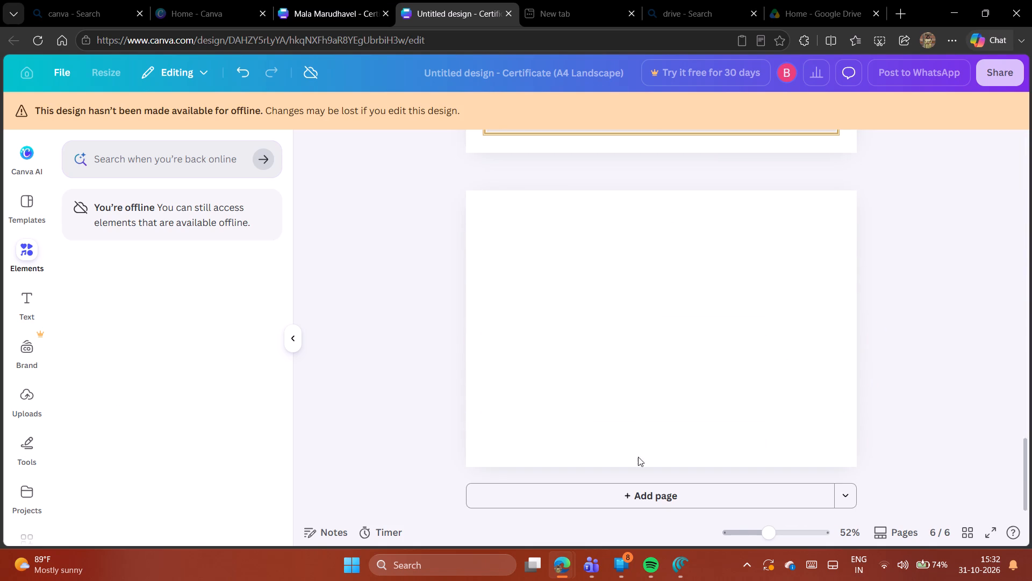
{"action": "left_click", "coordinate": [562, 297]}
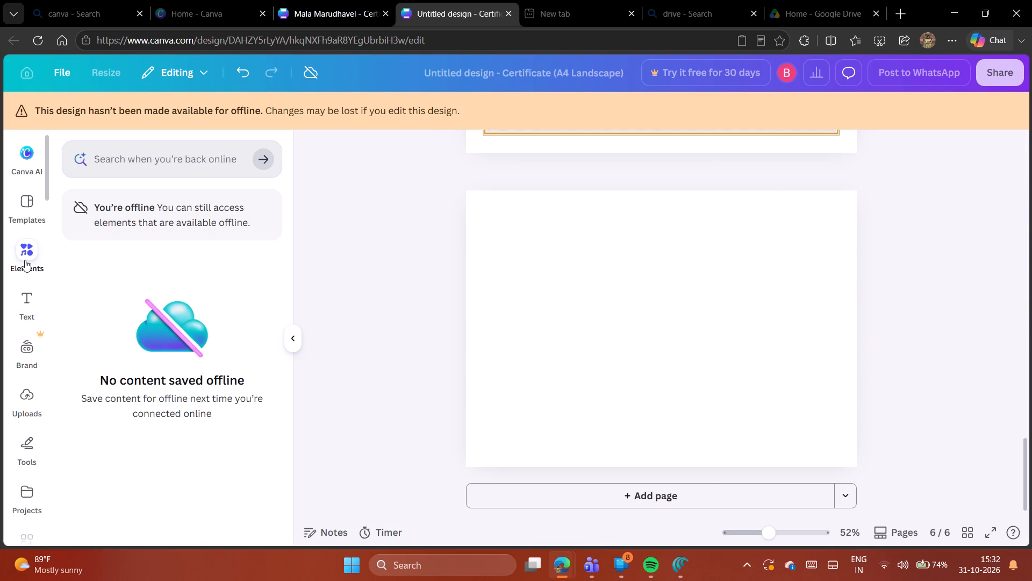
{"action": "left_click", "coordinate": [25, 260]}
{"action": "left_click", "coordinate": [17, 207]}
{"action": "left_click", "coordinate": [111, 159]}
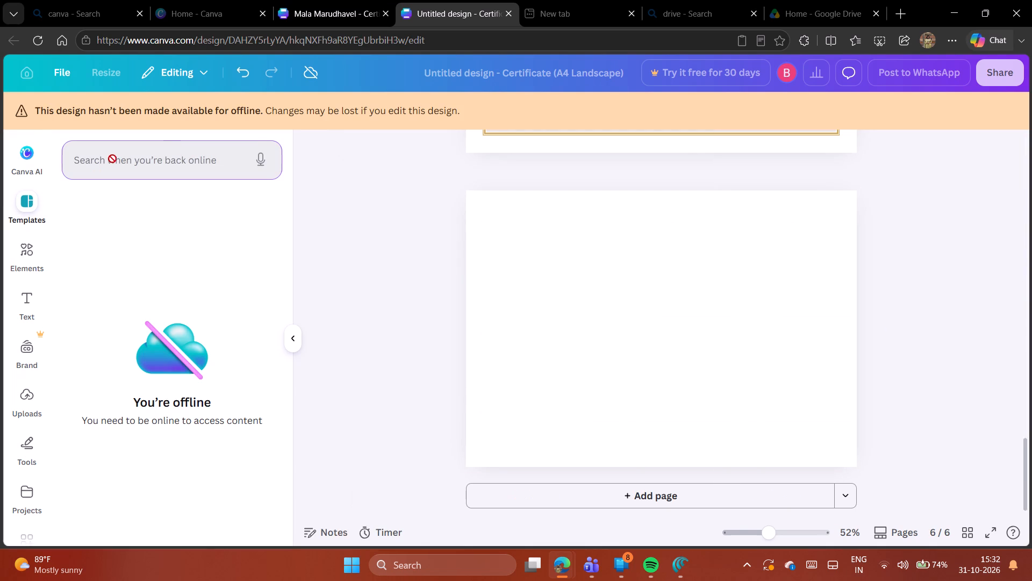
Check the computer's Wi-Fi connection again.
{"action": "left_click", "coordinate": [904, 580]}
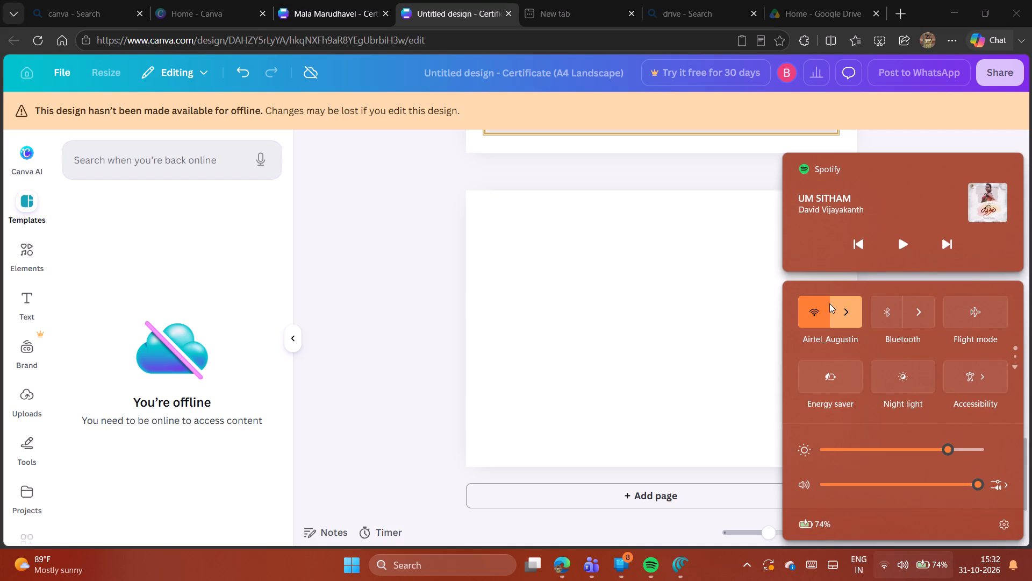
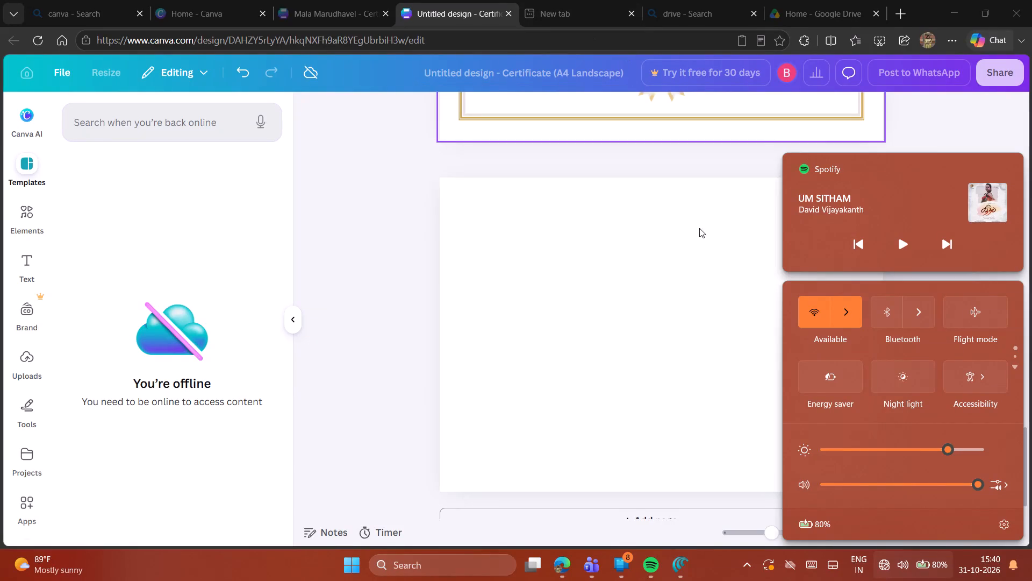
Connect the computer to the Airtel_Augustin Wi-Fi network.
{"action": "left_click", "coordinate": [845, 318]}
{"action": "left_click", "coordinate": [848, 321]}
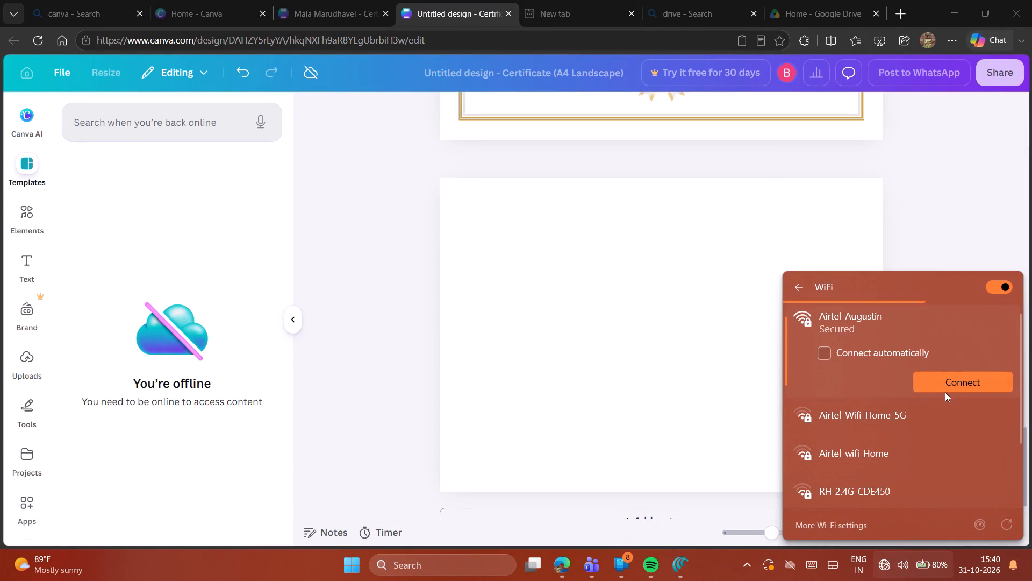
{"action": "left_click", "coordinate": [945, 392]}
{"action": "left_click", "coordinate": [945, 384]}
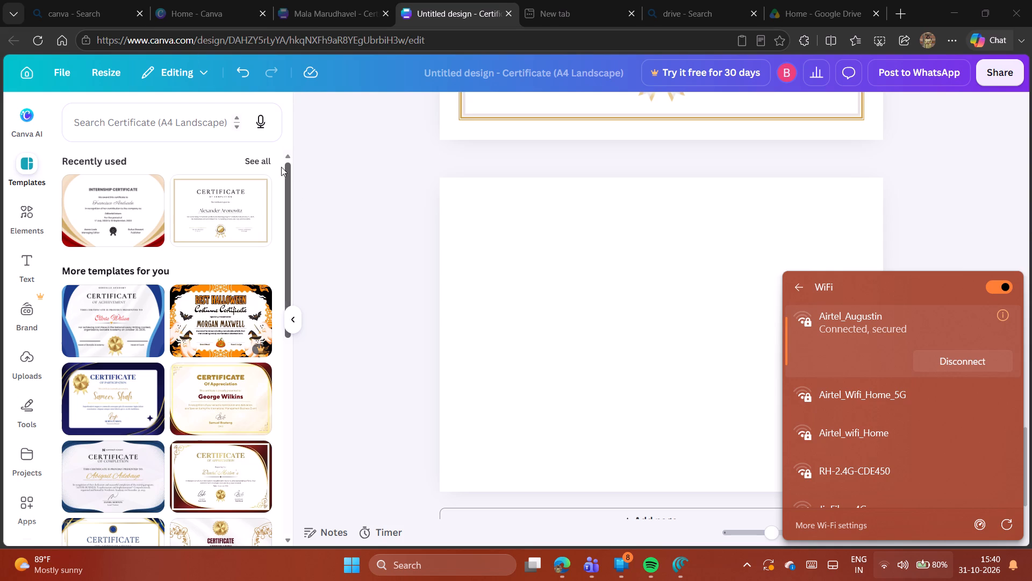
Show all recently used templates and apply the navy and gold Certificate of Participation template to the blank last page.
{"action": "left_click", "coordinate": [264, 164]}
{"action": "left_click", "coordinate": [112, 421]}
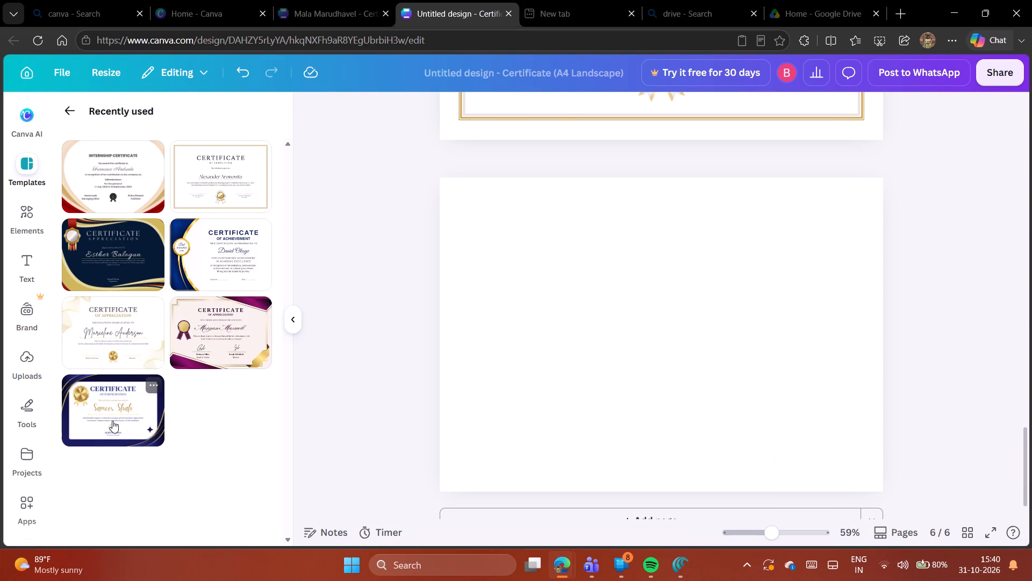
{"action": "scroll", "coordinate": [736, 372], "scroll_direction": "up", "scroll_amount": 6}
{"action": "scroll", "coordinate": [735, 373], "scroll_direction": "down", "scroll_amount": 4}
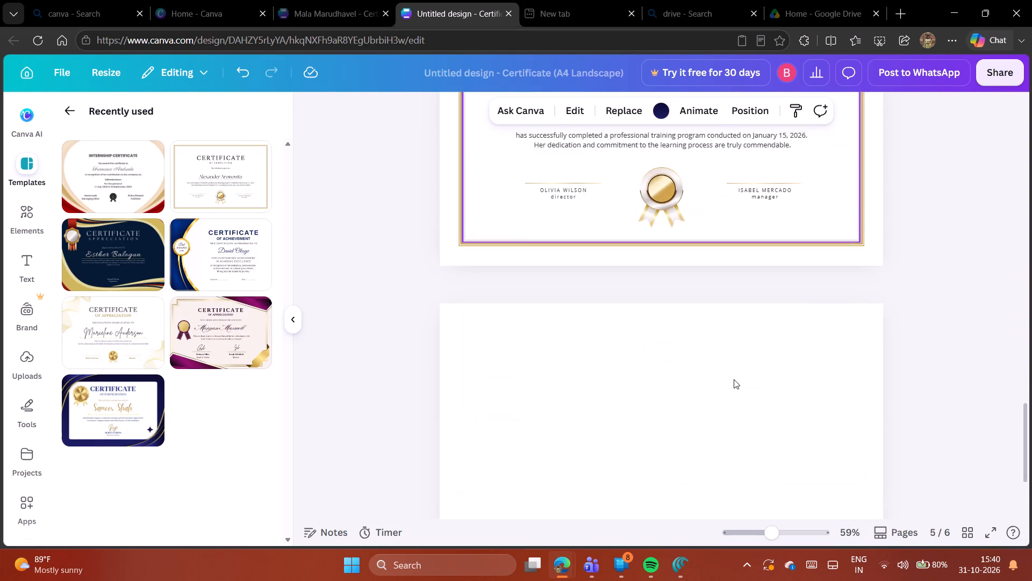
{"action": "scroll", "coordinate": [734, 379], "scroll_direction": "up", "scroll_amount": 20}
{"action": "scroll", "coordinate": [734, 379], "scroll_direction": "up", "scroll_amount": 11}
{"action": "scroll", "coordinate": [734, 380], "scroll_direction": "down", "scroll_amount": 20}
{"action": "scroll", "coordinate": [732, 385], "scroll_direction": "down", "scroll_amount": 6}
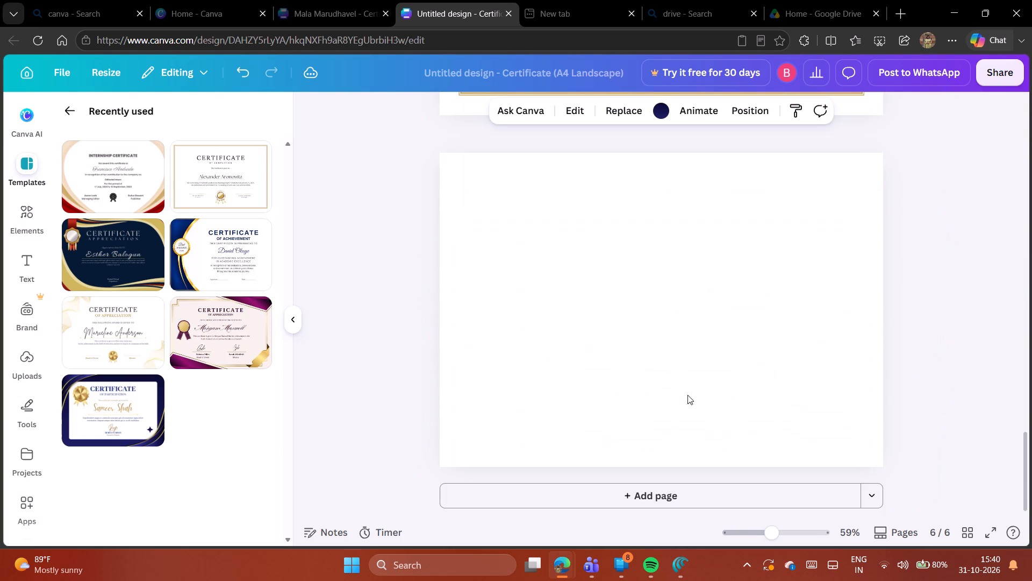
{"action": "left_click", "coordinate": [647, 386]}
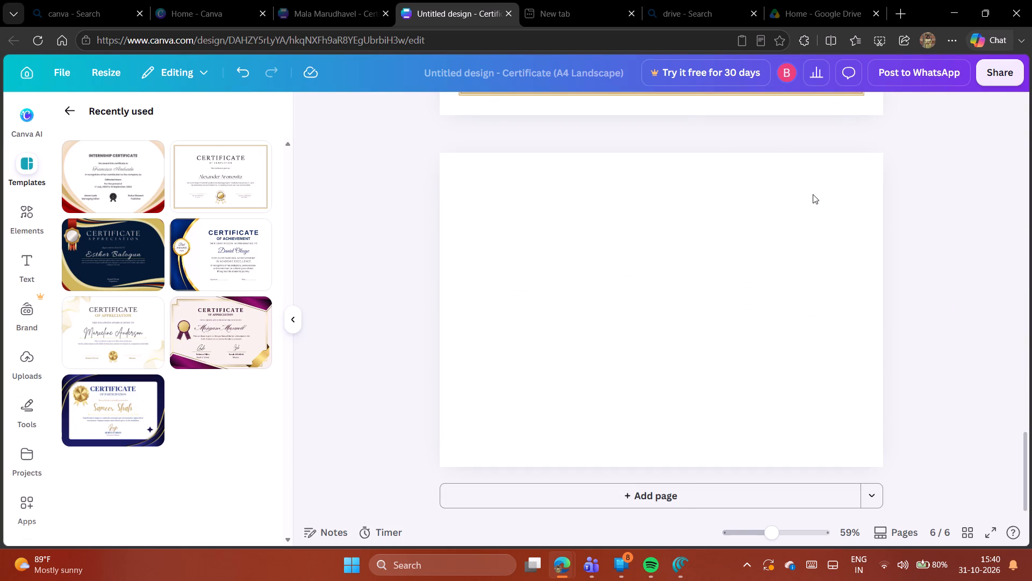
{"action": "left_click", "coordinate": [811, 226]}
Add a new page at the end of the design.
{"action": "left_click", "coordinate": [745, 497]}
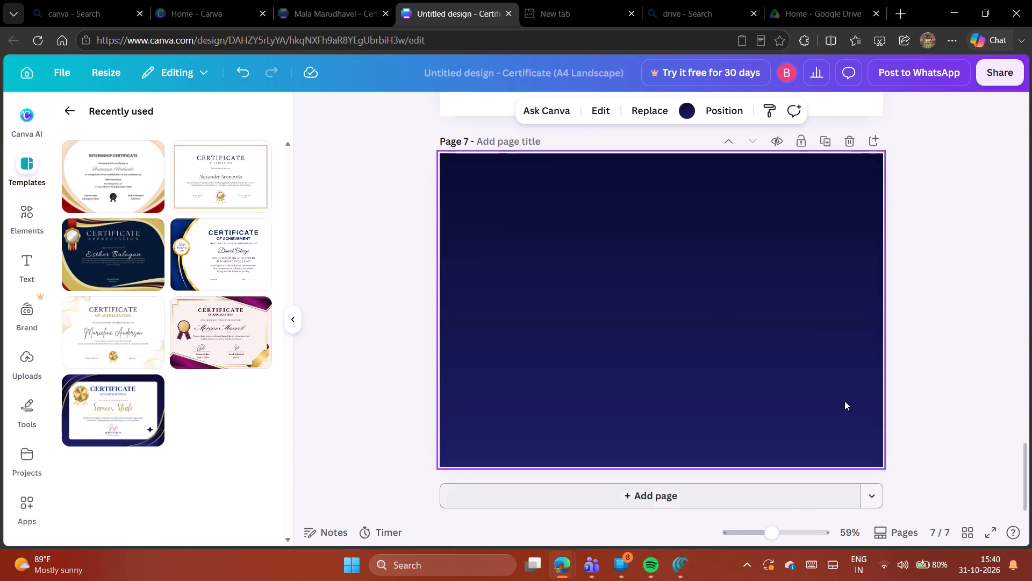
Delete page 6, the navy and gold Certificate of Participation, from the page overview.
{"action": "scroll", "coordinate": [819, 268], "scroll_direction": "up", "scroll_amount": 5}
{"action": "scroll", "coordinate": [837, 177], "scroll_direction": "up", "scroll_amount": 3}
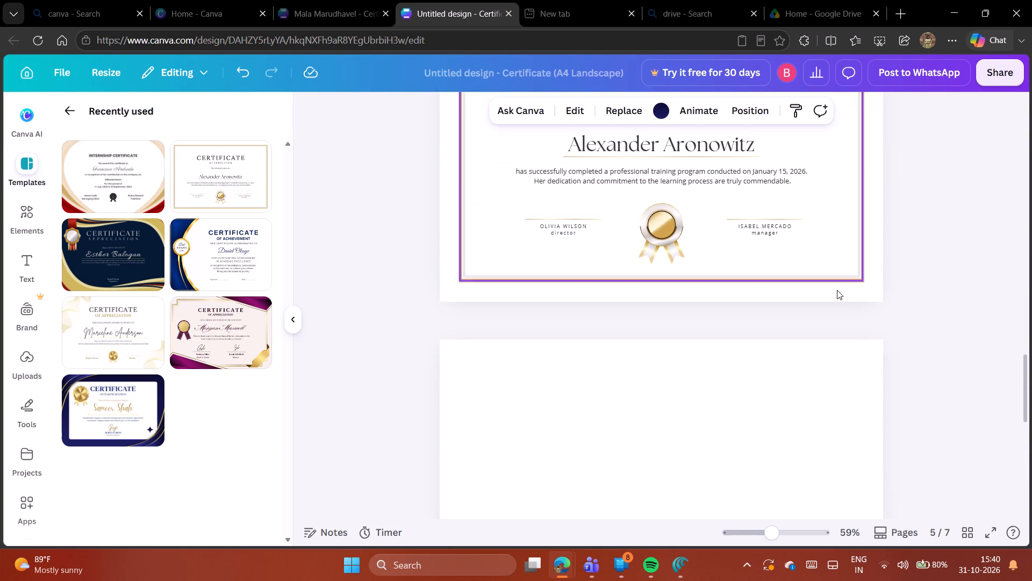
{"action": "left_click", "coordinate": [964, 533]}
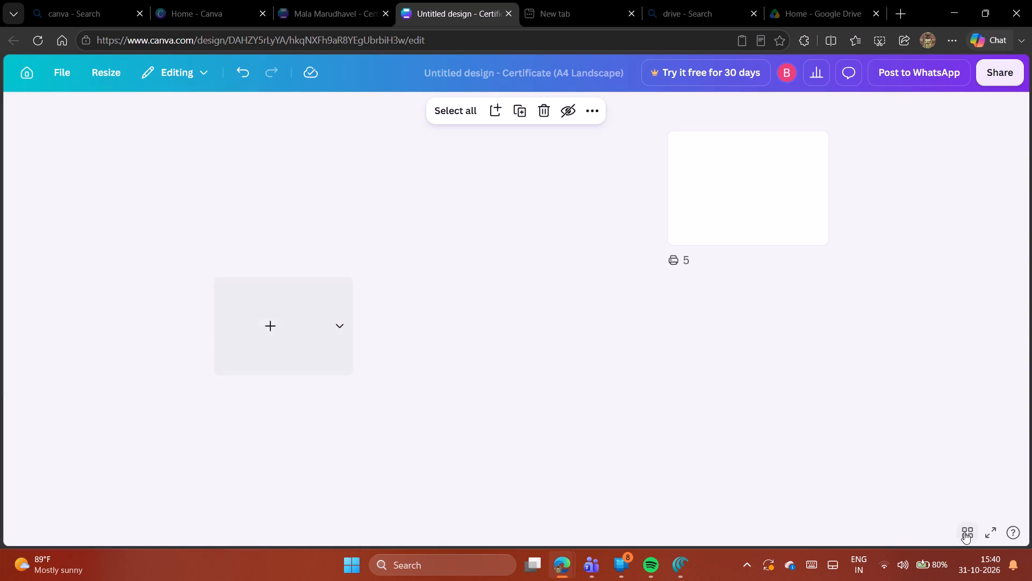
{"action": "left_click", "coordinate": [919, 211]}
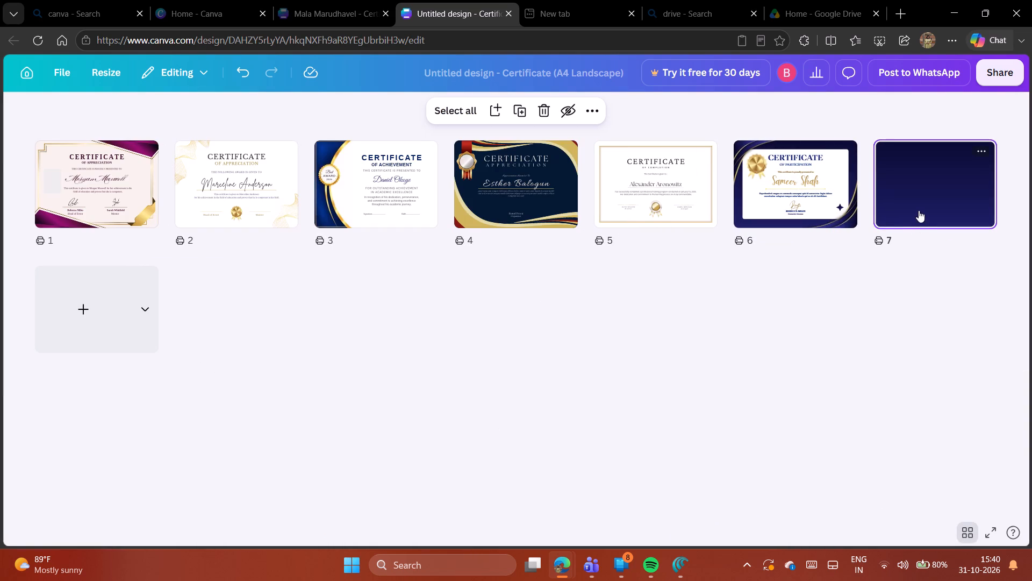
{"action": "left_click", "coordinate": [791, 197]}
{"action": "left_click", "coordinate": [539, 112]}
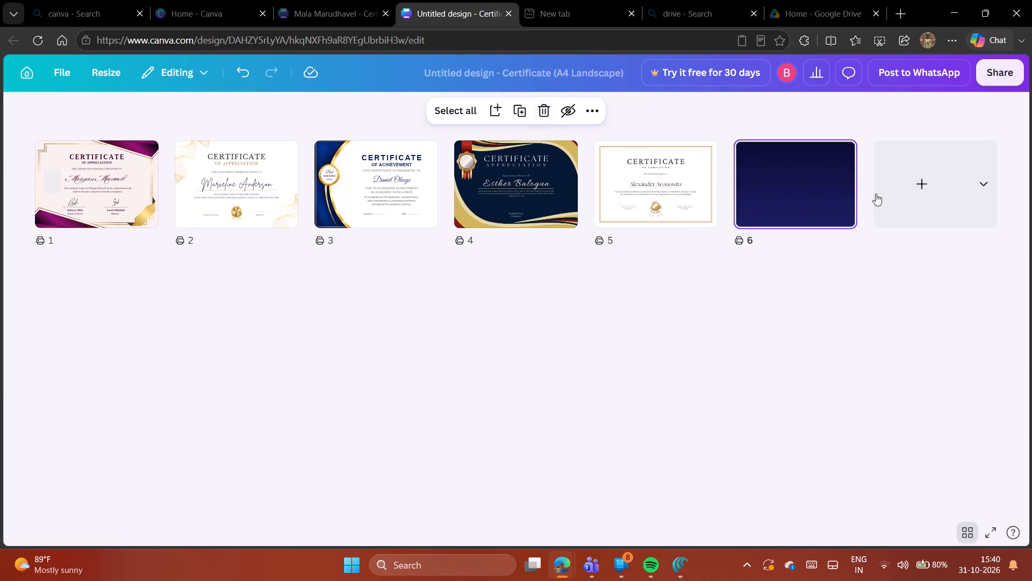
Apply the recently used navy and gold Certificate of Participation template to blank page 6 and add a new page after it.
{"action": "triple_click", "coordinate": [793, 194]}
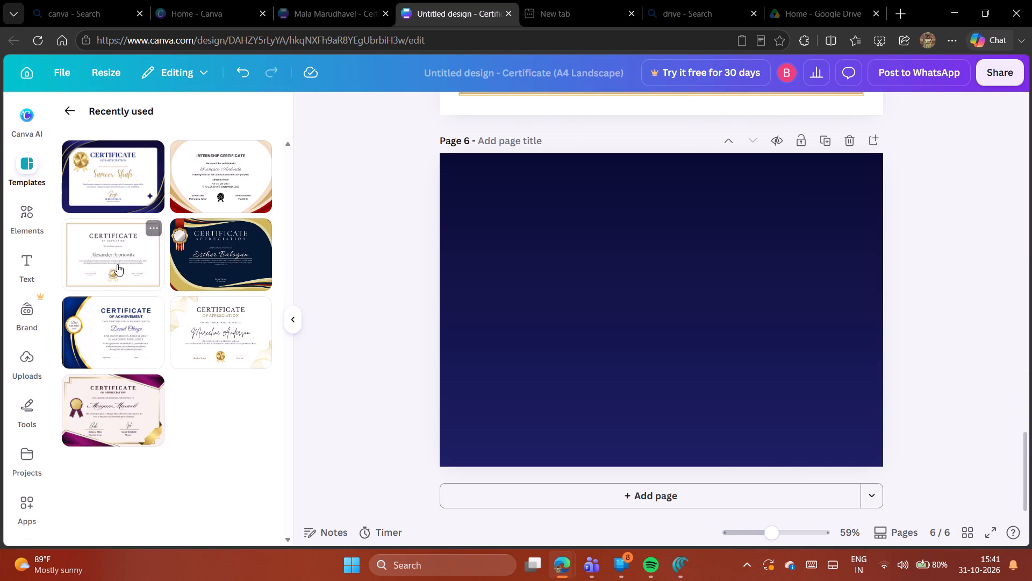
{"action": "left_click", "coordinate": [120, 190]}
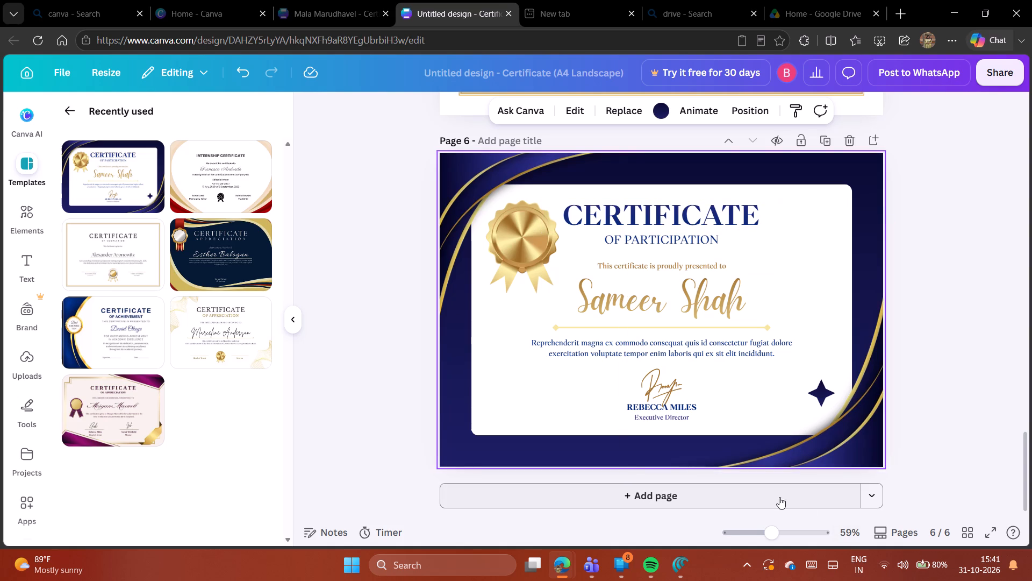
{"action": "left_click", "coordinate": [779, 497]}
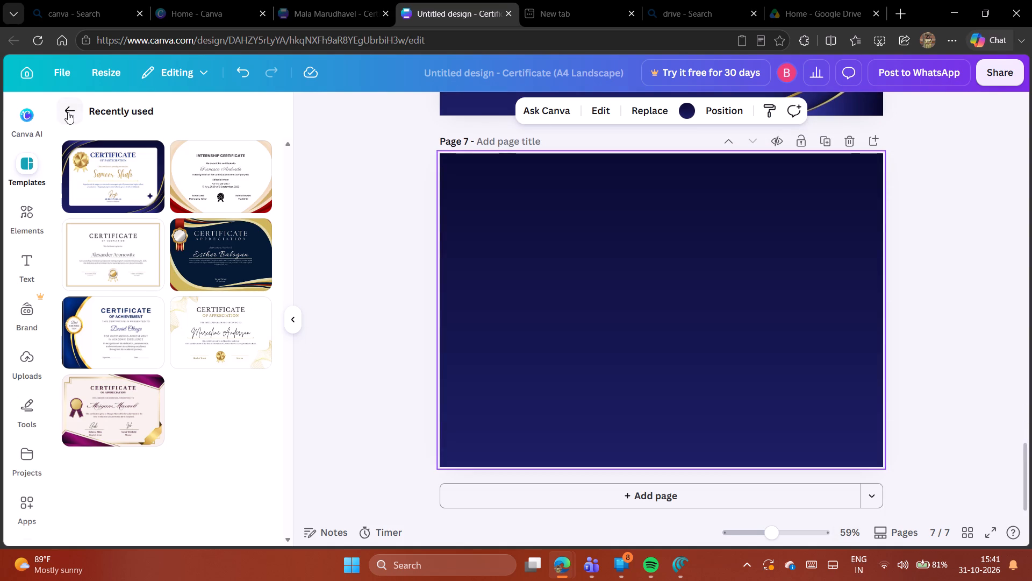
Browse the suggested certificate templates for a design to use on the new blank page 7.
{"action": "left_click", "coordinate": [68, 111]}
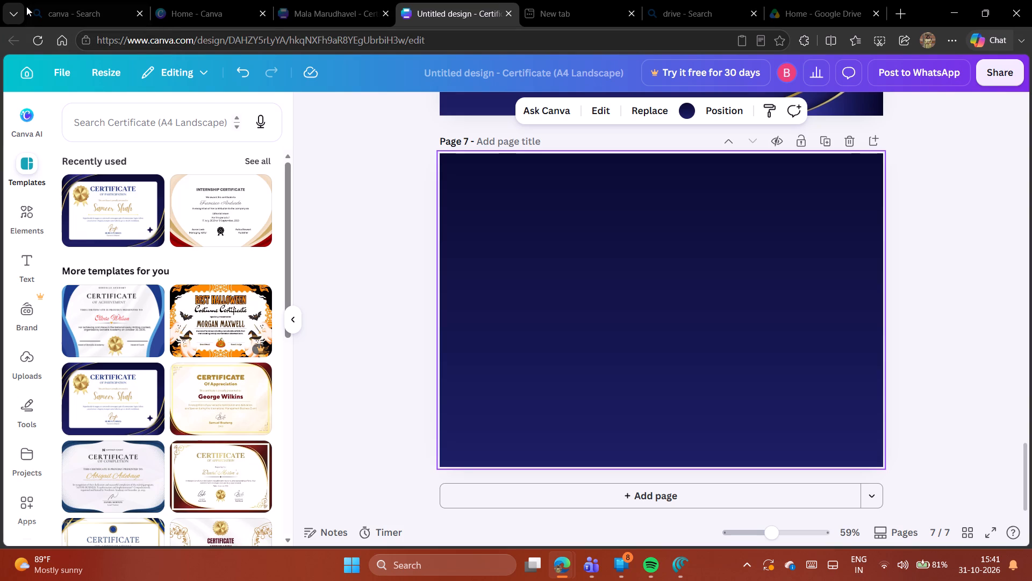
{"action": "scroll", "coordinate": [196, 405], "scroll_direction": "down", "scroll_amount": 1}
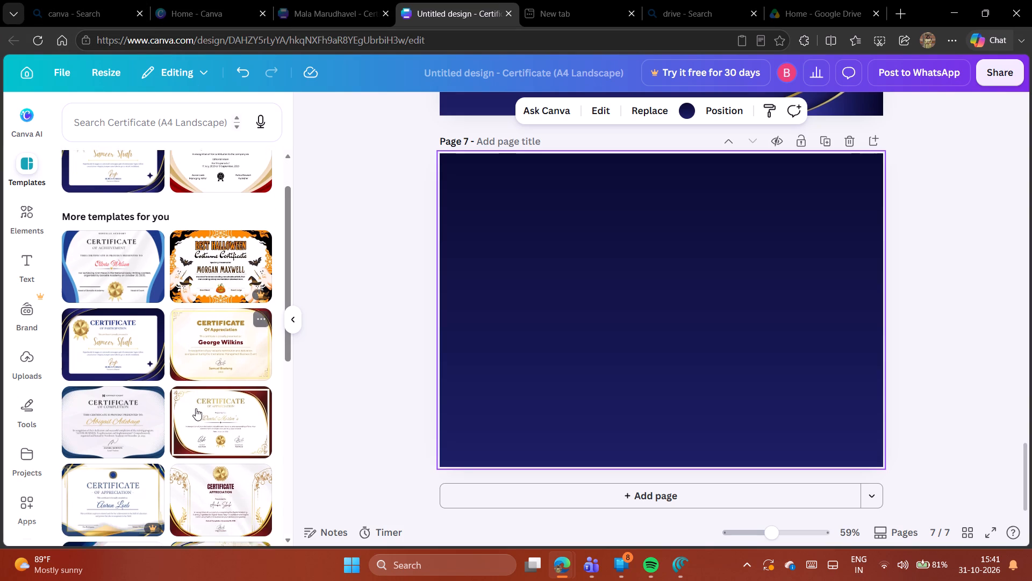
{"action": "scroll", "coordinate": [196, 408], "scroll_direction": "down", "scroll_amount": 6}
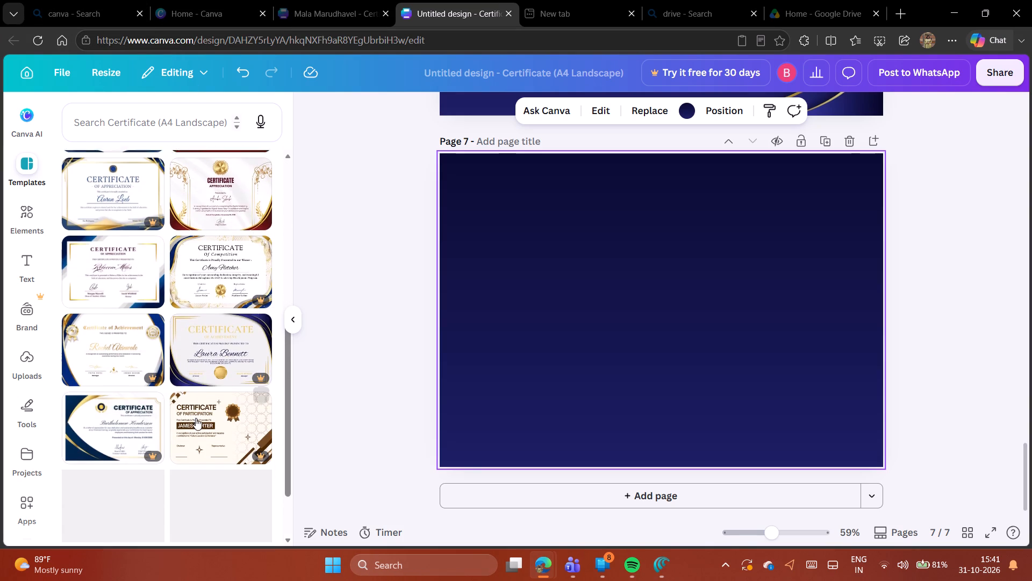
{"action": "scroll", "coordinate": [196, 418], "scroll_direction": "down", "scroll_amount": 2}
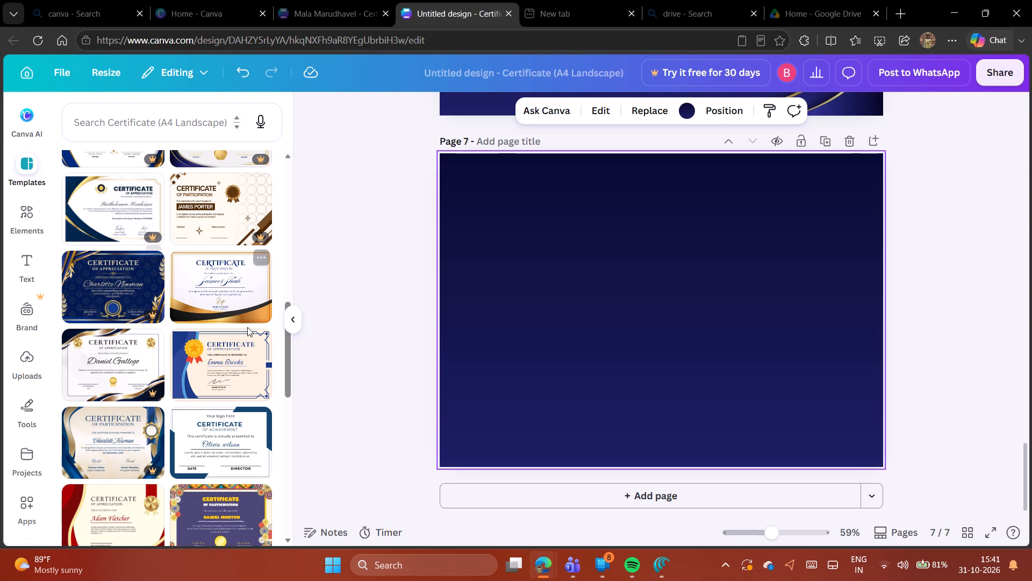
{"action": "scroll", "coordinate": [215, 395], "scroll_direction": "down", "scroll_amount": 2}
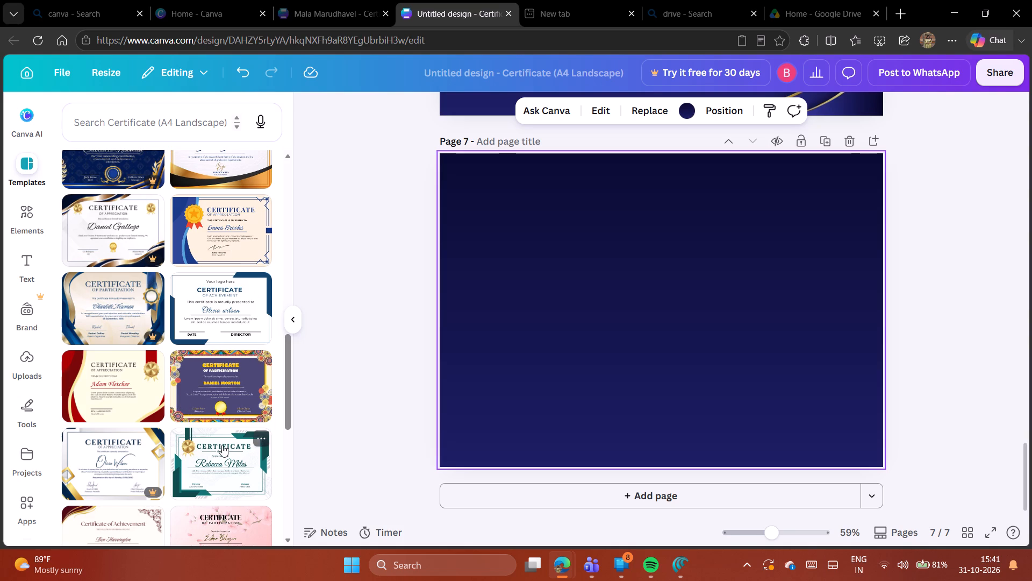
{"action": "left_click", "coordinate": [286, 395]}
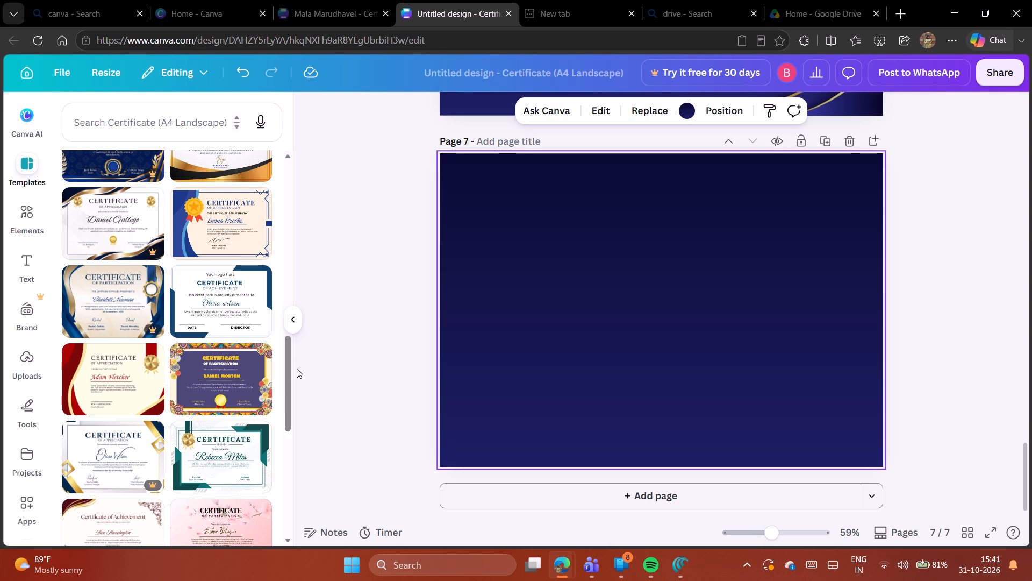
{"action": "left_click", "coordinate": [809, 0]}
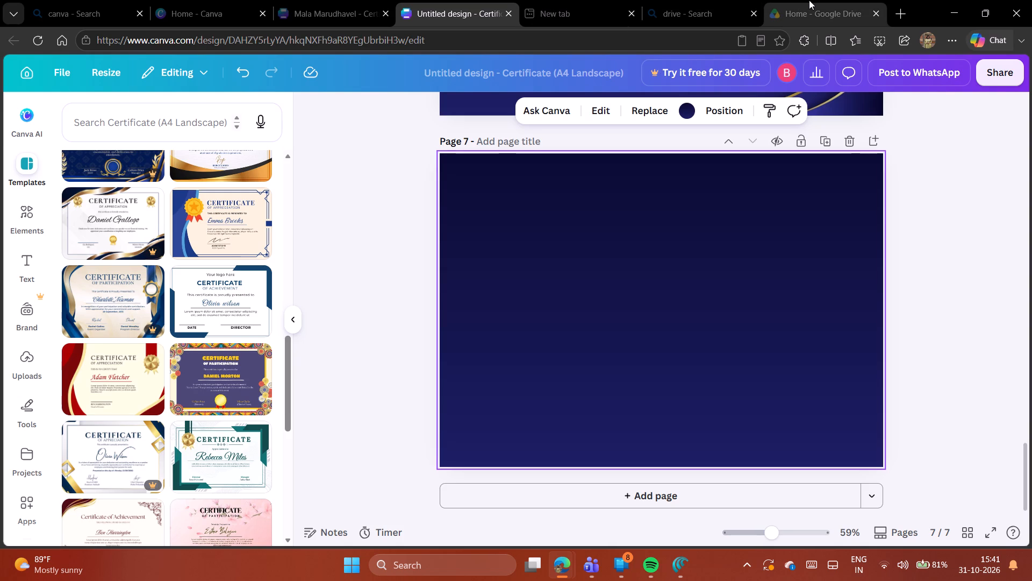